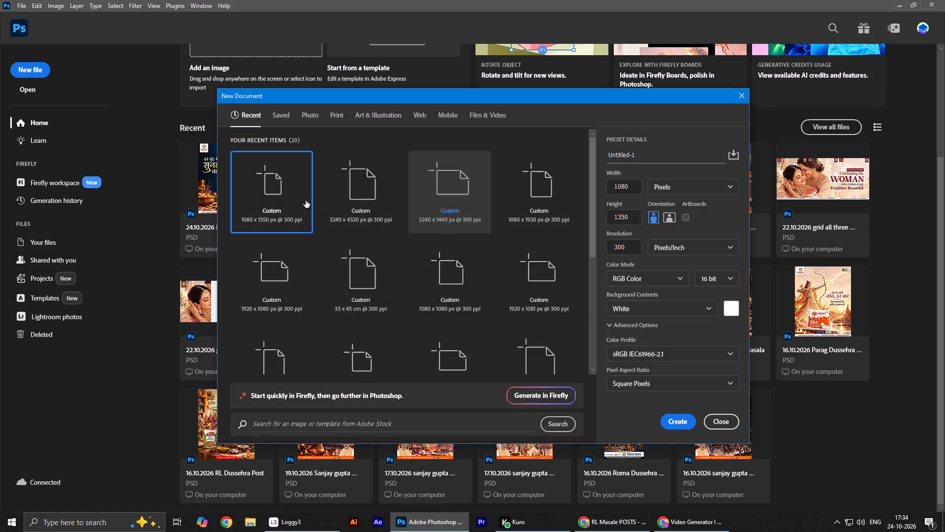
In Photoshop, create a 1080 x 1350 px document at 300 ppi with a white background.
key("Return")
left_click(639, 251)
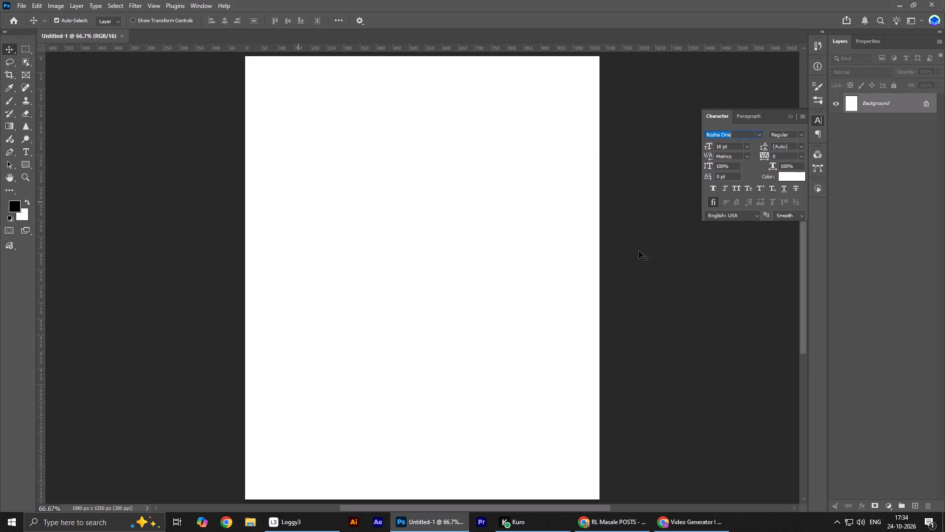
Switch to the ChatGPT chat in Chrome and compare the two generated versions of slide 1.
key("alt+Tab")
scroll(505, 285, "down", 5)
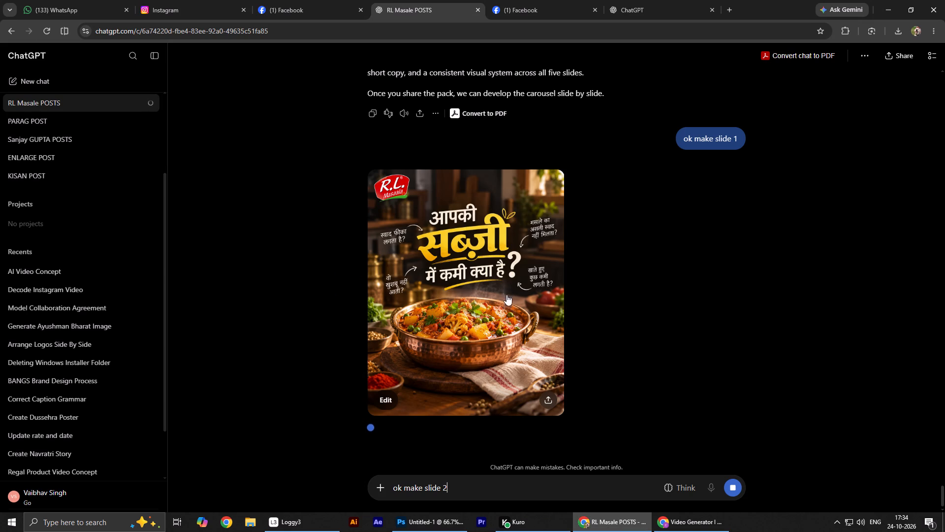
scroll(511, 319, "up", 1)
scroll(511, 320, "down", 1)
scroll(511, 320, "up", 2)
scroll(511, 320, "down", 6)
key("alt+Tab")
key("alt+Tab")
right_click(440, 290)
left_click(869, 276)
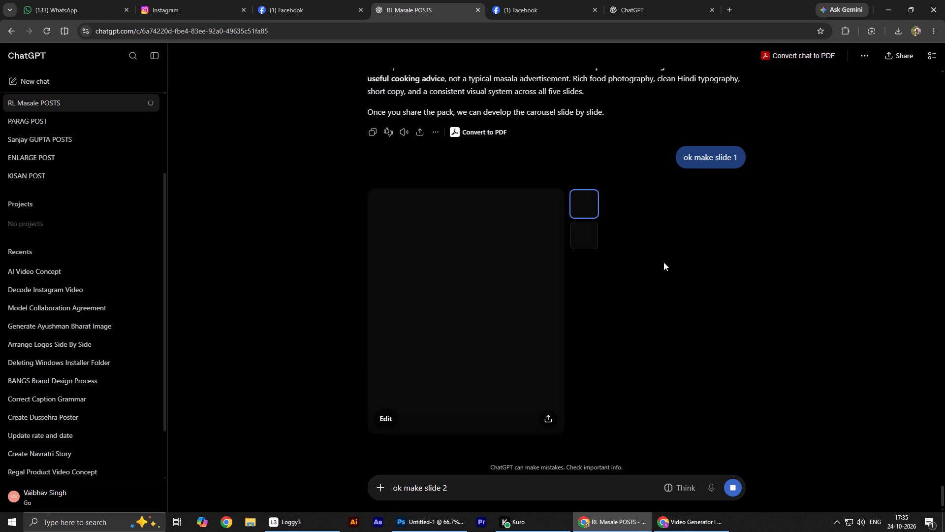
scroll(535, 271, "down", 4)
scroll(537, 271, "up", 1)
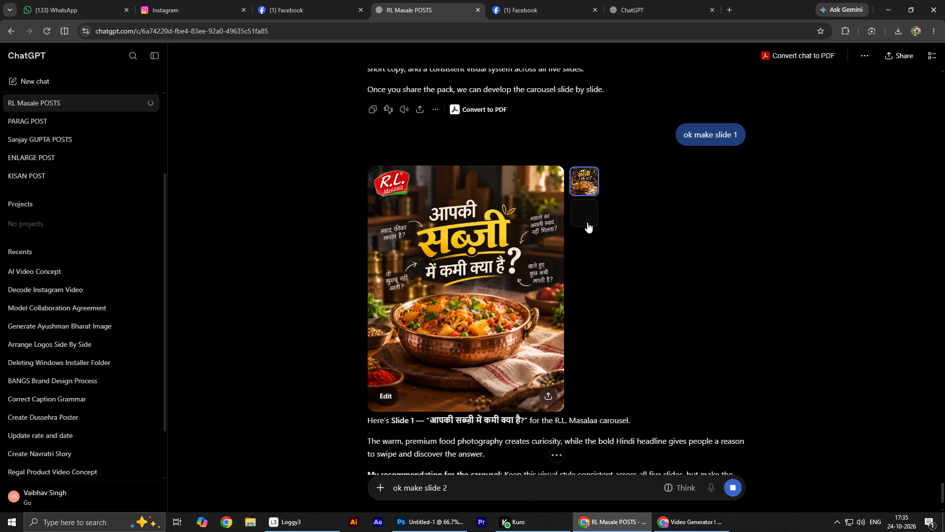
left_click(585, 220)
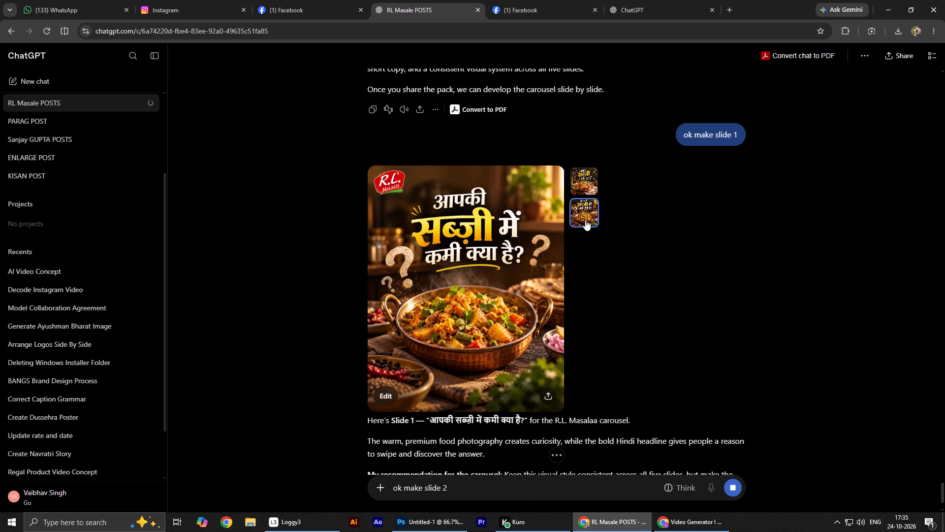
left_click(588, 185)
right_click(481, 274)
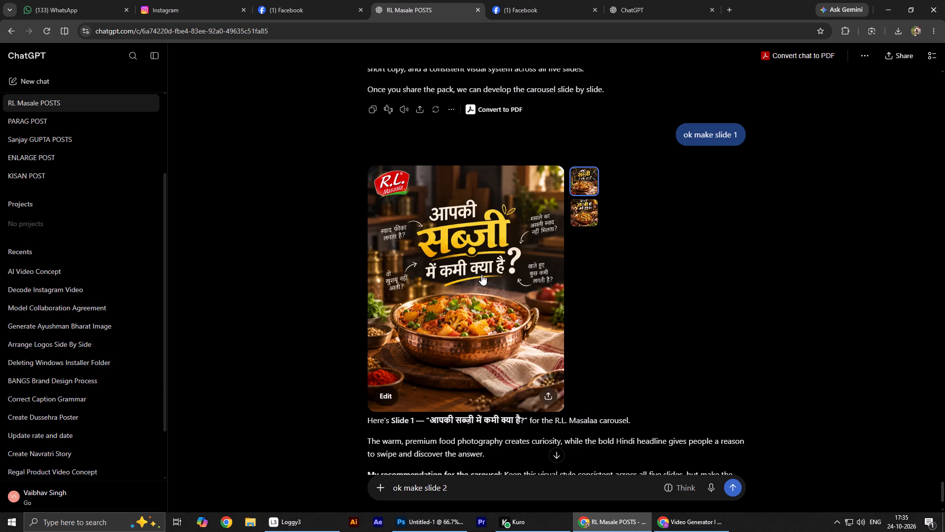
left_click(701, 306)
scroll(600, 324, "down", 6)
scroll(542, 348, "down", 5)
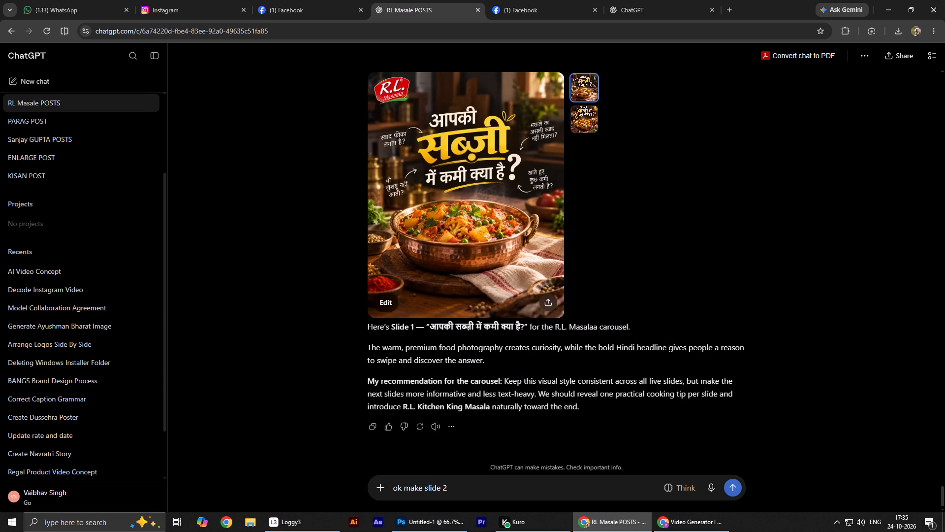
scroll(507, 339, "up", 3)
right_click(480, 325)
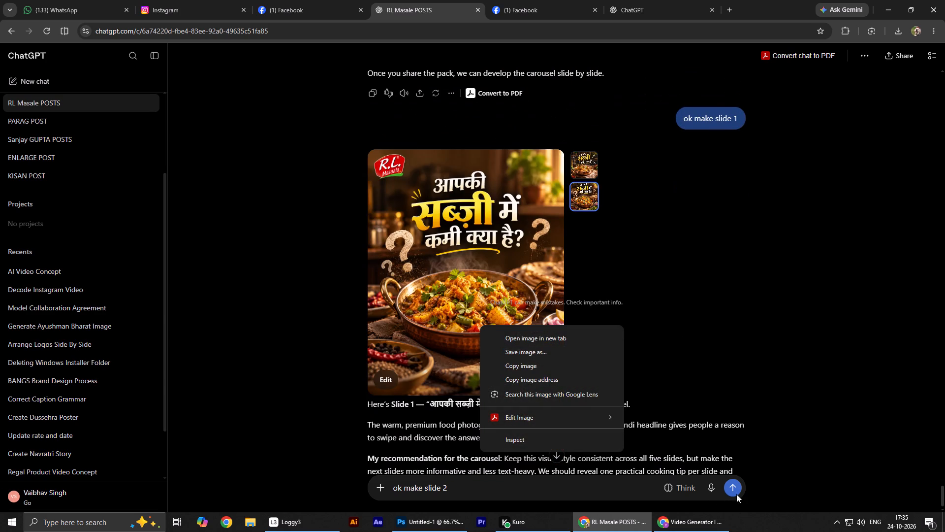
Send the prompt "ok make slide 2".
left_click(734, 492)
Copy the slide 1 version with the four small callouts and paste it into the blank Photoshop document.
scroll(388, 218, "up", 6)
right_click(431, 235)
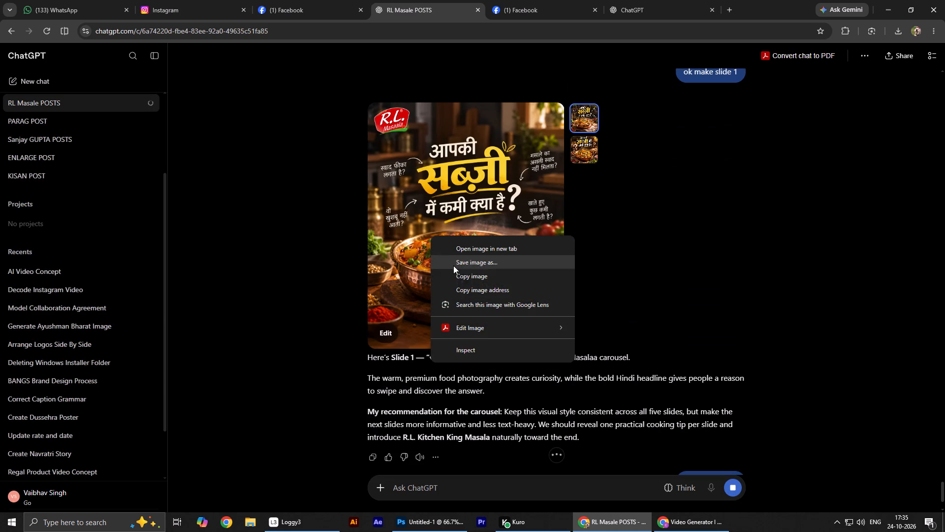
left_click(458, 279)
key("alt+Tab")
left_click(314, 292)
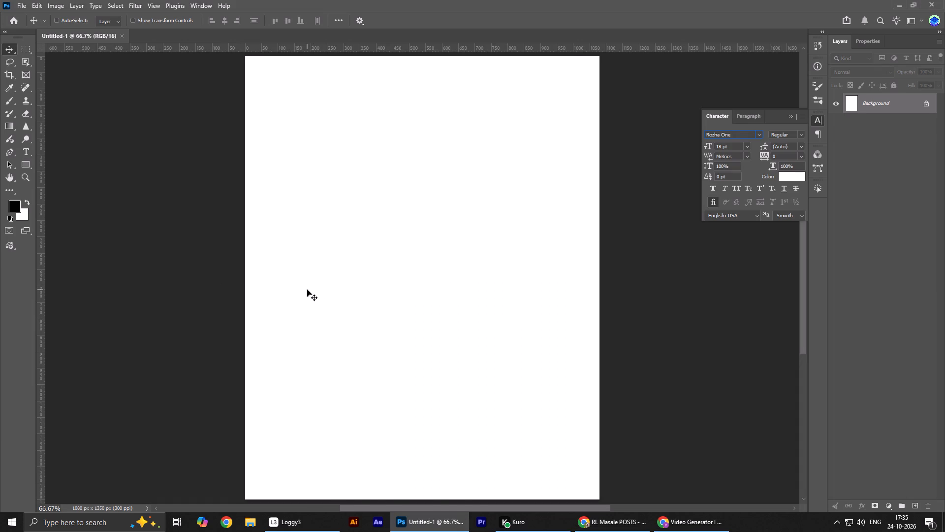
key("ctrl+v")
Scale the pasted slide image to about 96% and centre it so it fills the canvas.
key("ctrl+t")
left_click_drag(615, 286, 602, 288)
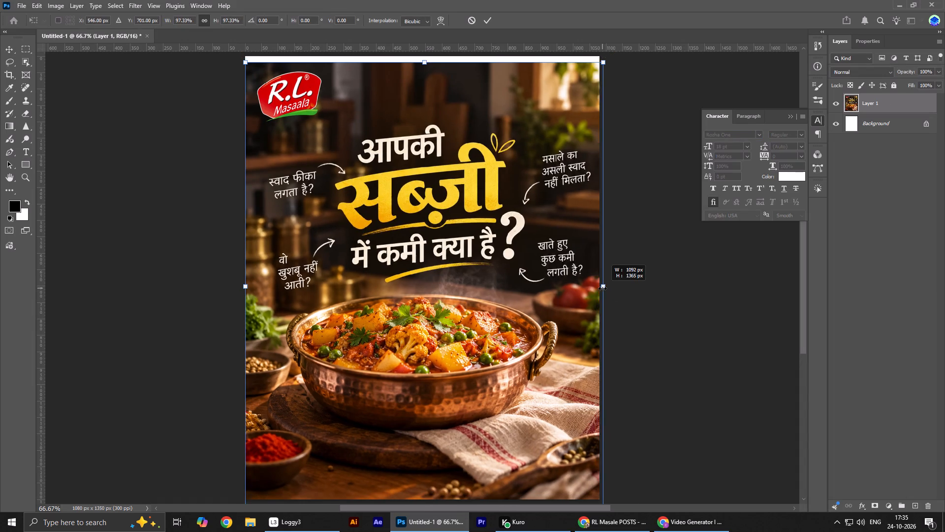
left_click_drag(602, 288, 600, 289)
left_click_drag(542, 304, 542, 297)
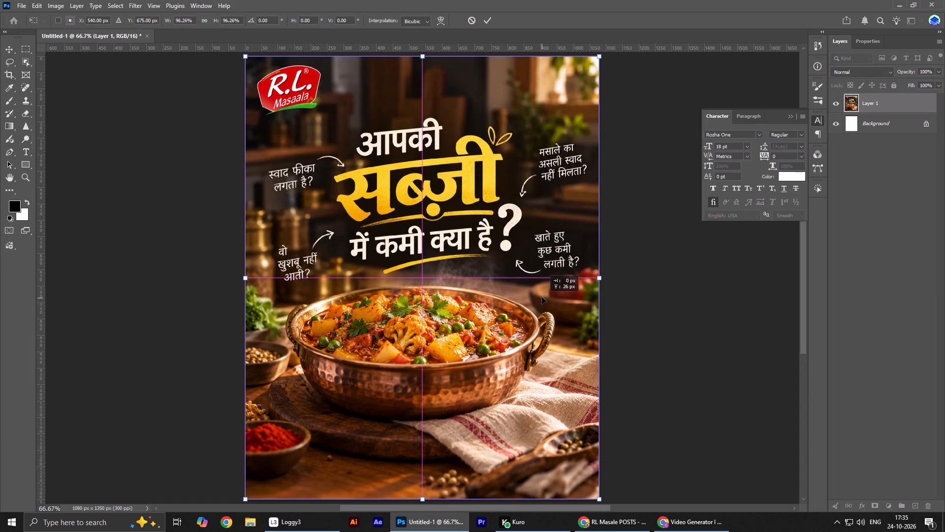
left_click_drag(542, 297, 542, 296)
left_click(486, 21)
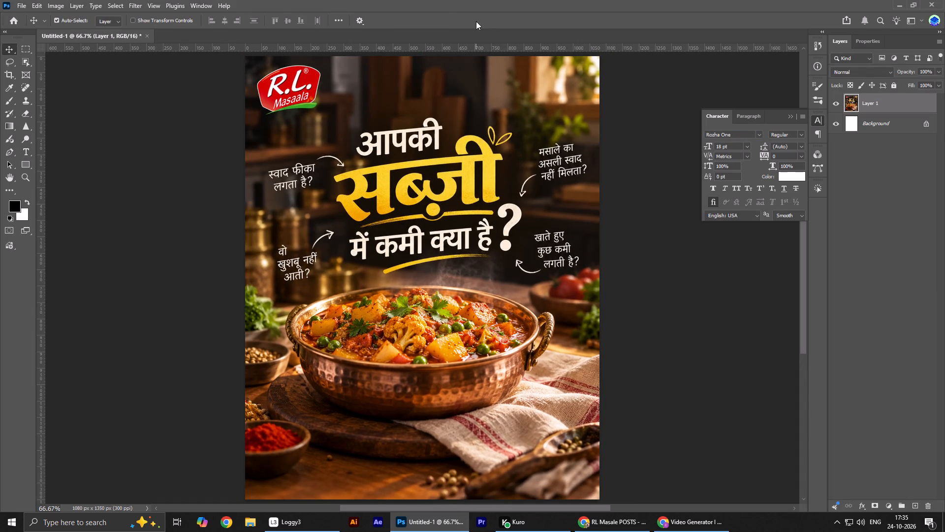
Make a rectangular marquee selection around the R.L. Masaala logo on the pasted slide image.
left_click(27, 46)
left_click_drag(252, 62, 328, 116)
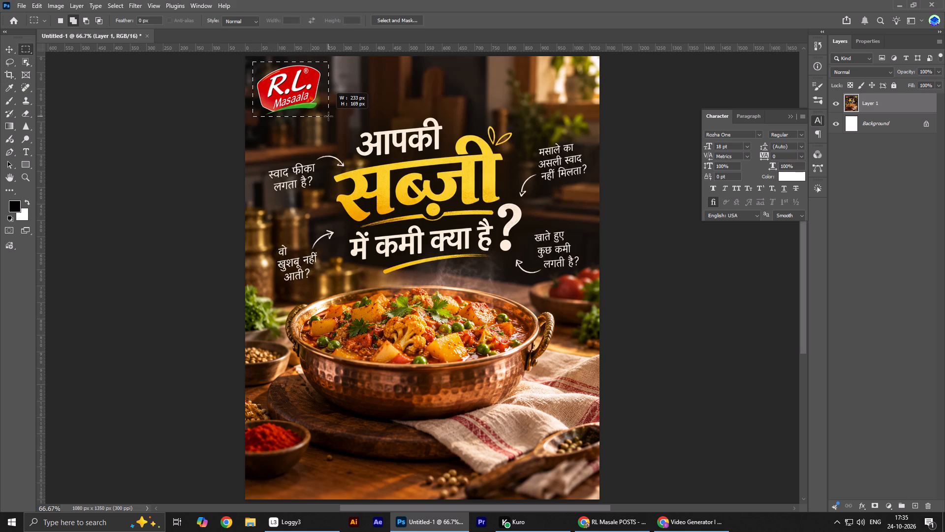
left_click_drag(328, 116, 324, 119)
Add rectangular marquee areas around the white headline word आपकी, including its raised top stroke, to the logo selection.
scroll(313, 182, "down", 7)
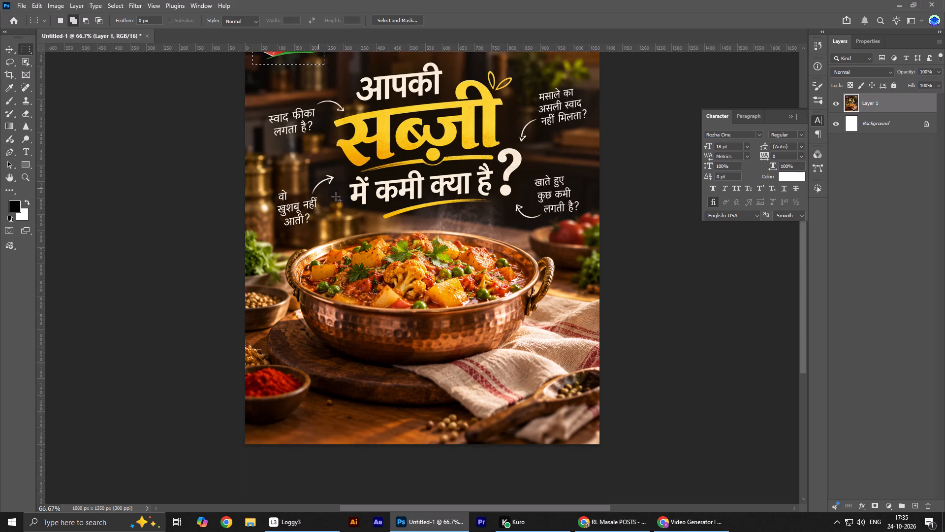
scroll(333, 205, "up", 4)
scroll(310, 165, "up", 3)
scroll(309, 165, "up", 6, "alt")
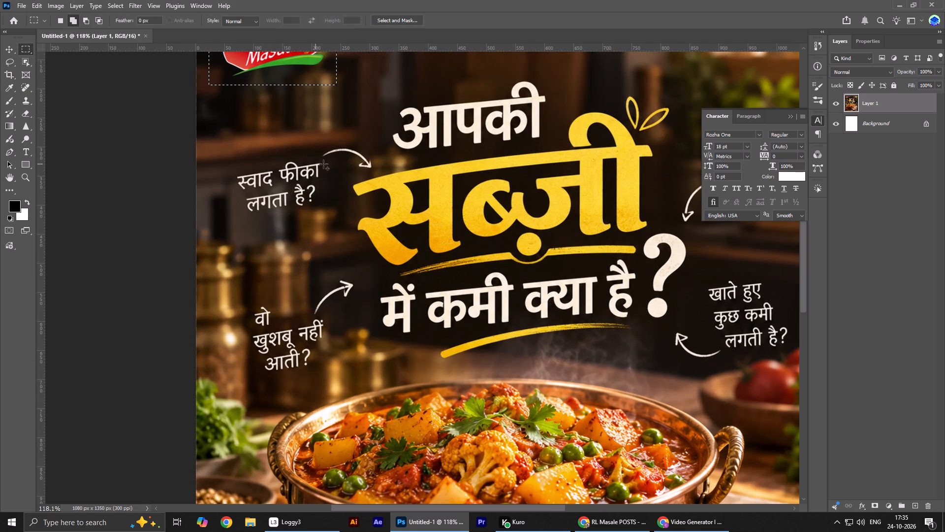
scroll(374, 164, "up", 4)
left_click_drag(393, 124, 526, 168)
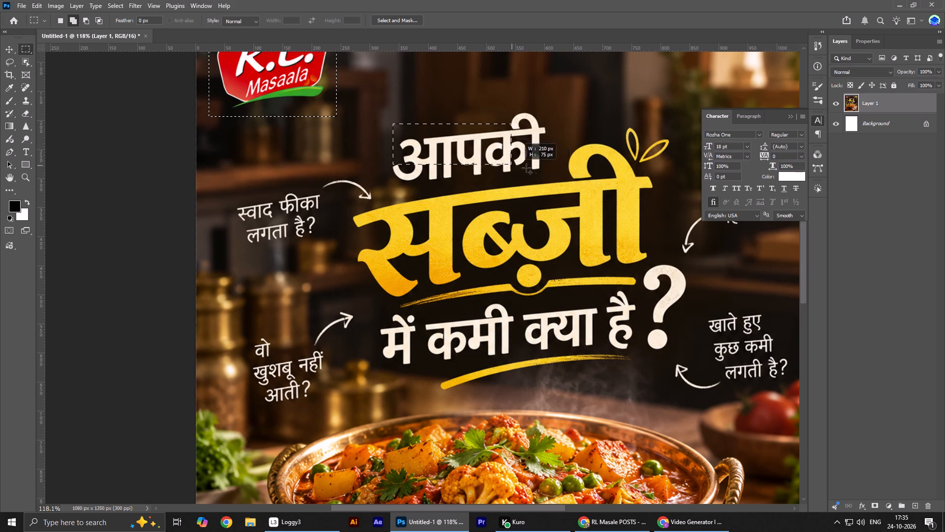
left_click_drag(526, 168, 551, 181)
left_click_drag(500, 96, 542, 143)
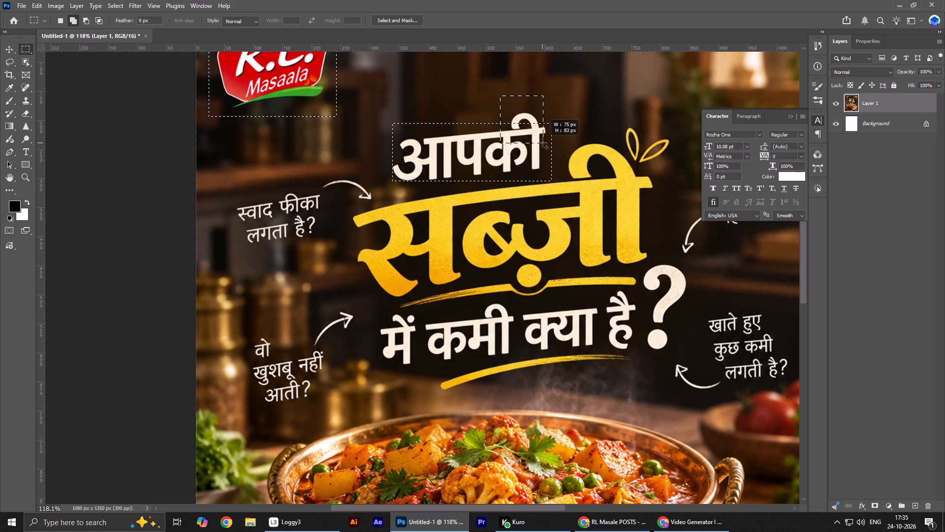
left_click_drag(542, 143, 544, 143)
Subtract the surplus strips around आपकी from the selection so it follows the word closely and clears the yellow सब्ज़ी lettering.
left_click_drag(524, 173, 623, 254, "alt")
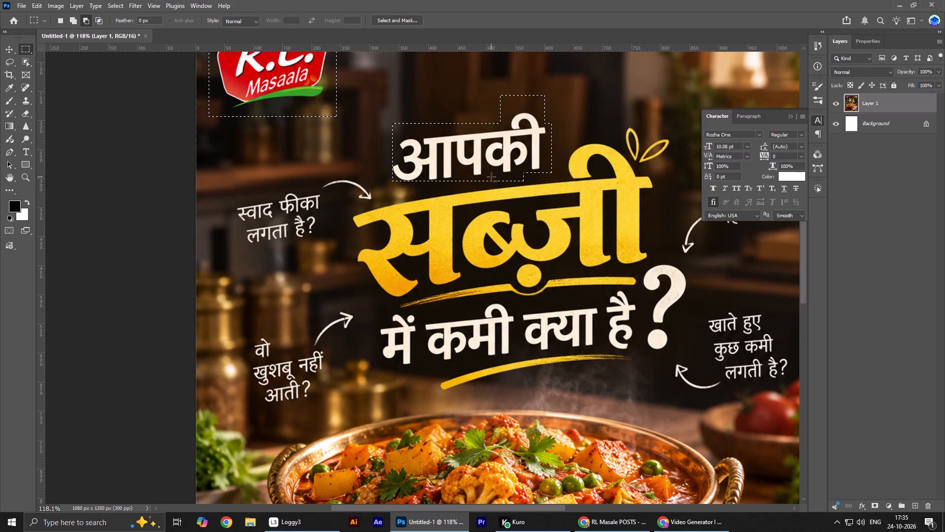
left_click_drag(491, 177, 550, 212, "alt")
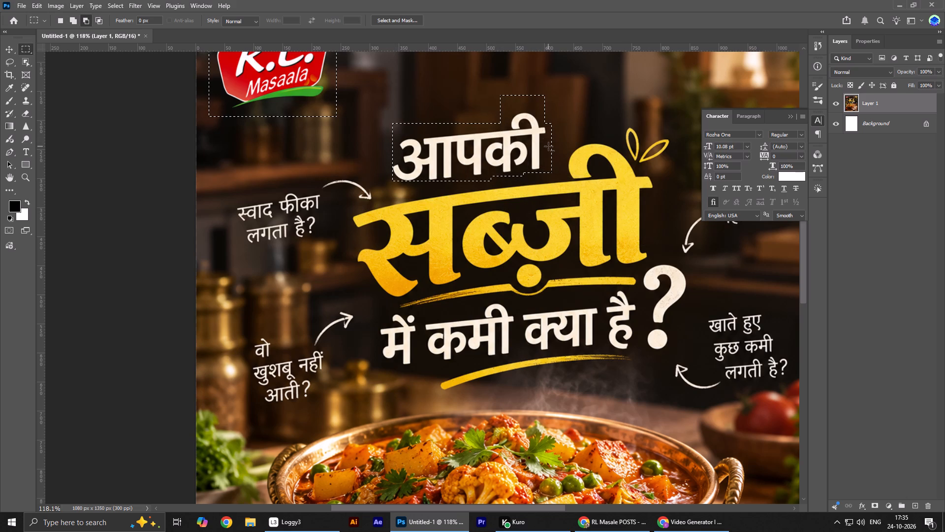
left_click_drag(546, 143, 589, 203, "alt")
left_click_drag(489, 85, 563, 105, "alt")
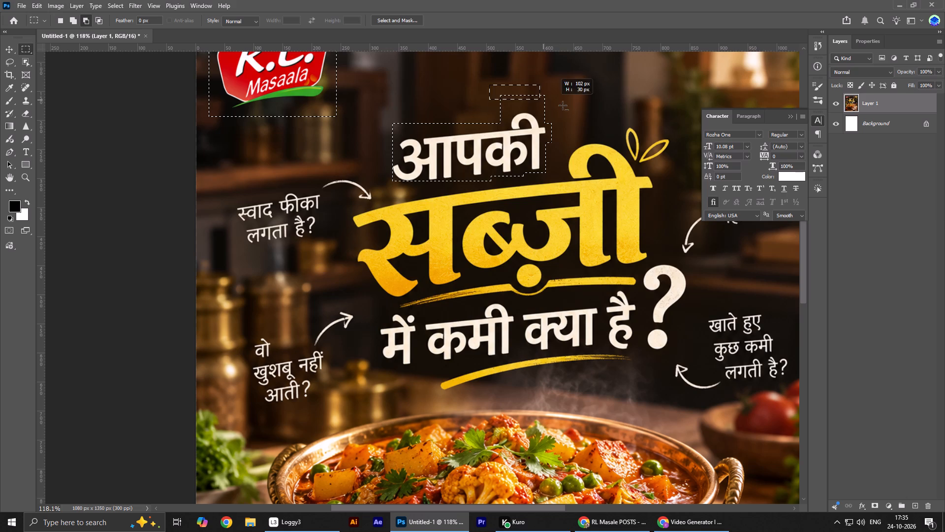
left_click_drag(563, 105, 578, 110, "alt")
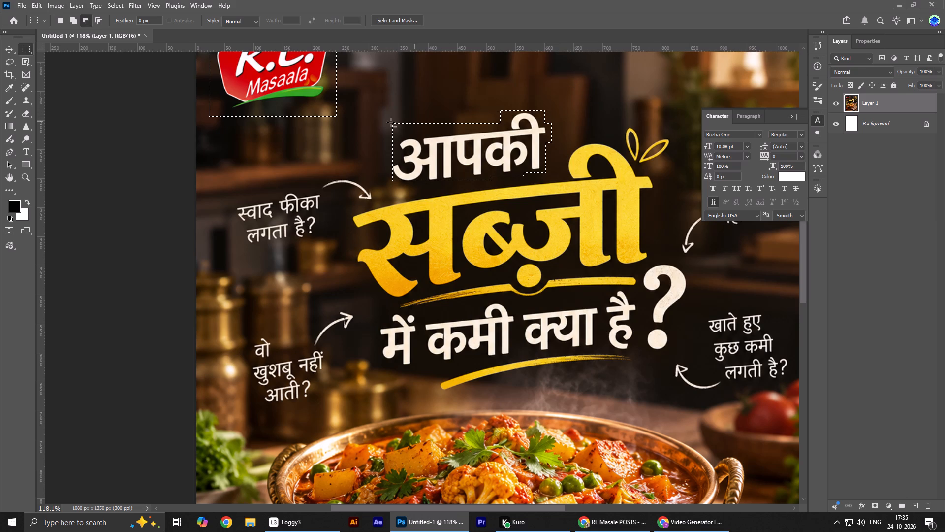
left_click_drag(373, 105, 464, 131, "alt")
left_click_drag(461, 116, 490, 124, "alt")
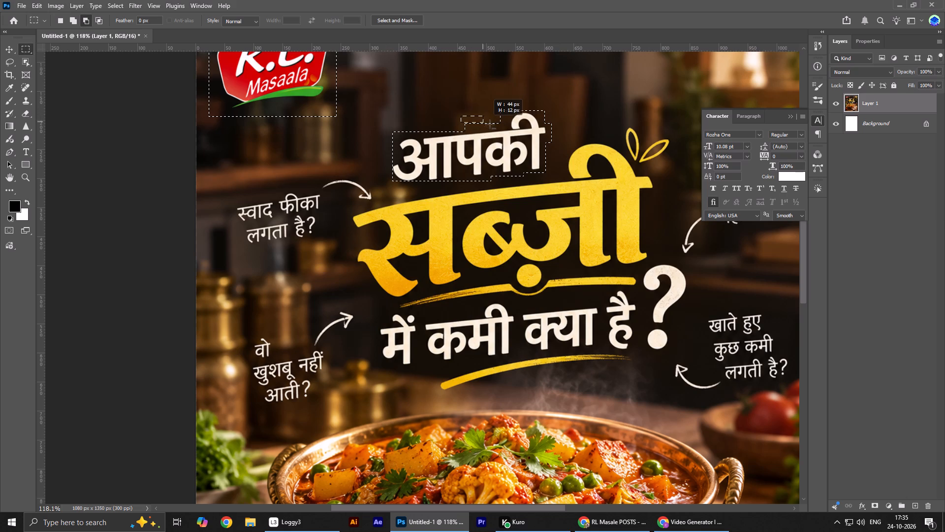
left_click_drag(490, 124, 497, 126, "alt")
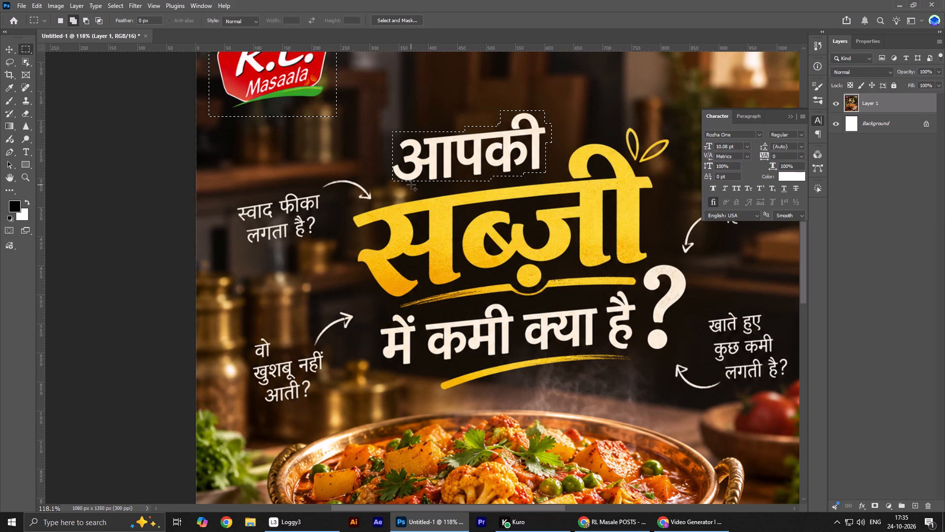
Add a Lasso outline around the callout text मसाले का असली स्वाद नहीं मिलता? to the selection, leaving out its arrow.
scroll(409, 179, "down", 5, "alt")
scroll(528, 208, "down", 7, "ctrl")
scroll(363, 263, "up", 5, "alt")
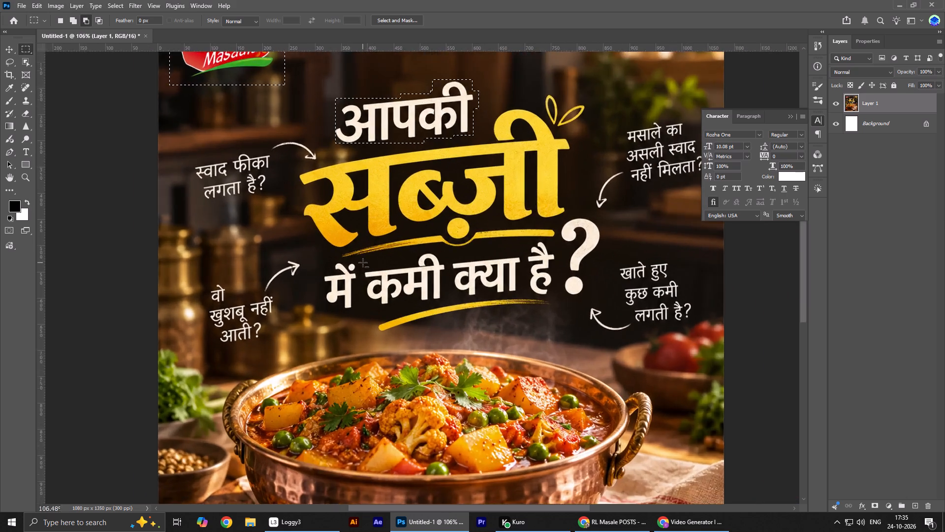
scroll(363, 263, "up", 3, "alt")
scroll(287, 242, "down", 9, "ctrl")
scroll(276, 240, "down", 5, "alt")
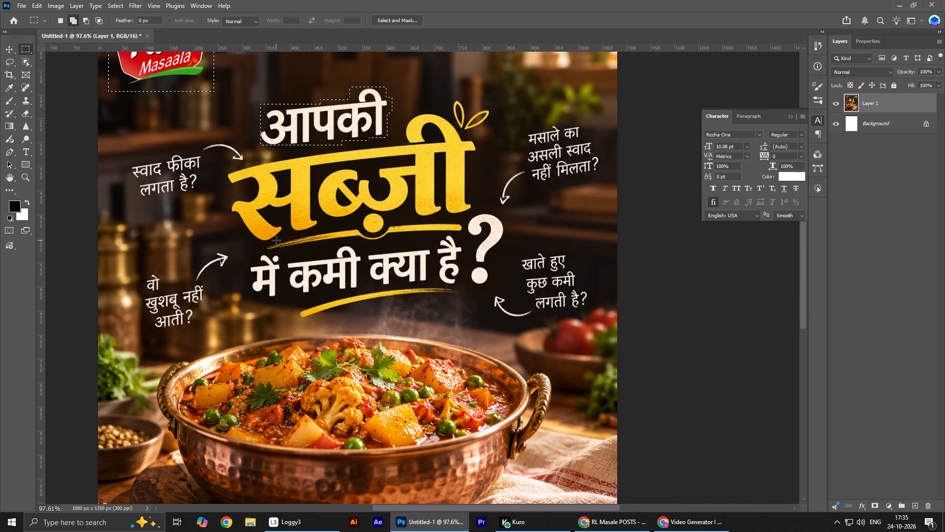
scroll(689, 226, "down", 5, "ctrl")
scroll(520, 150, "up", 2, "alt")
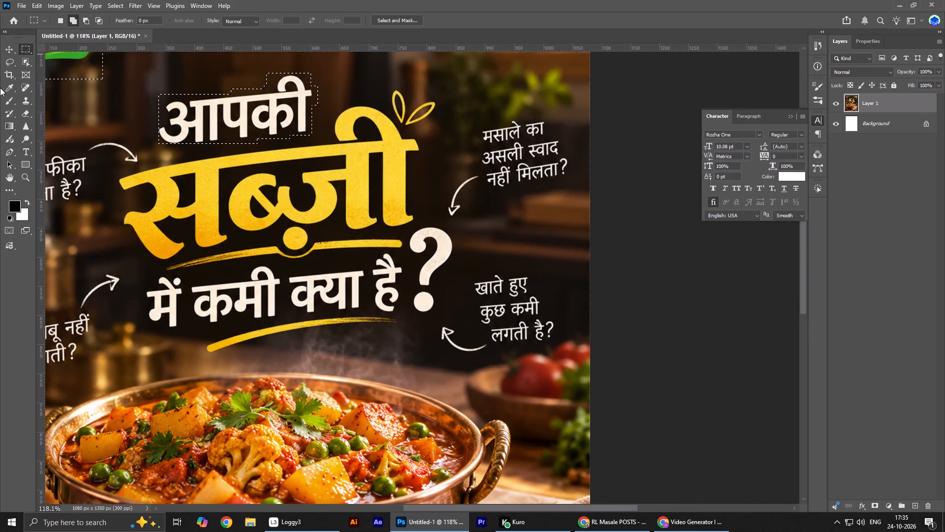
left_click(8, 64)
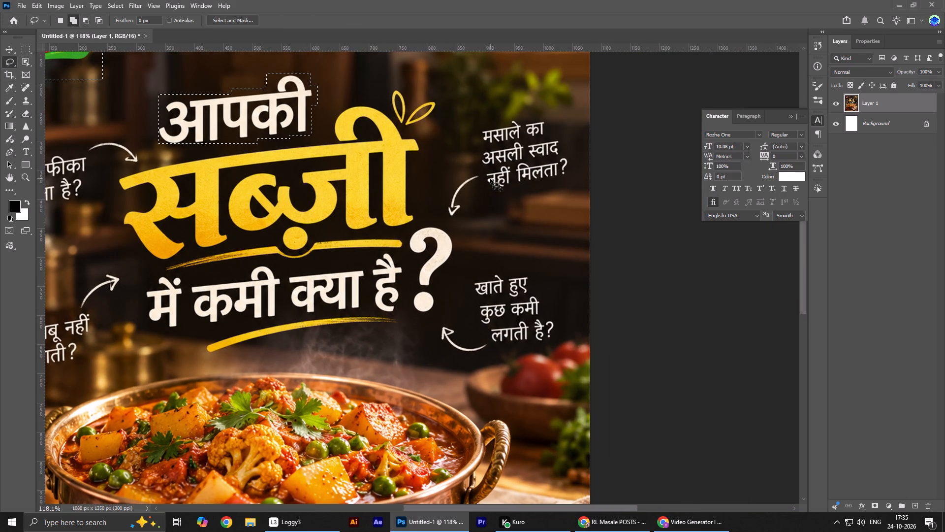
left_click(481, 170)
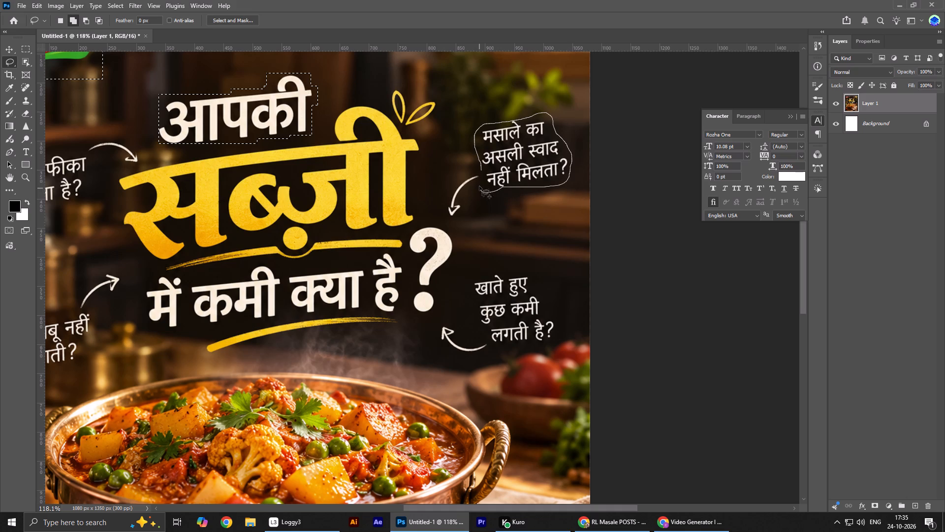
Extend the मसाले callout selection to include the bottom of नहीं and the top stroke of मसाले.
scroll(489, 190, "up", 4, "alt")
scroll(489, 190, "down", 1, "alt")
scroll(489, 190, "up", 9, "alt")
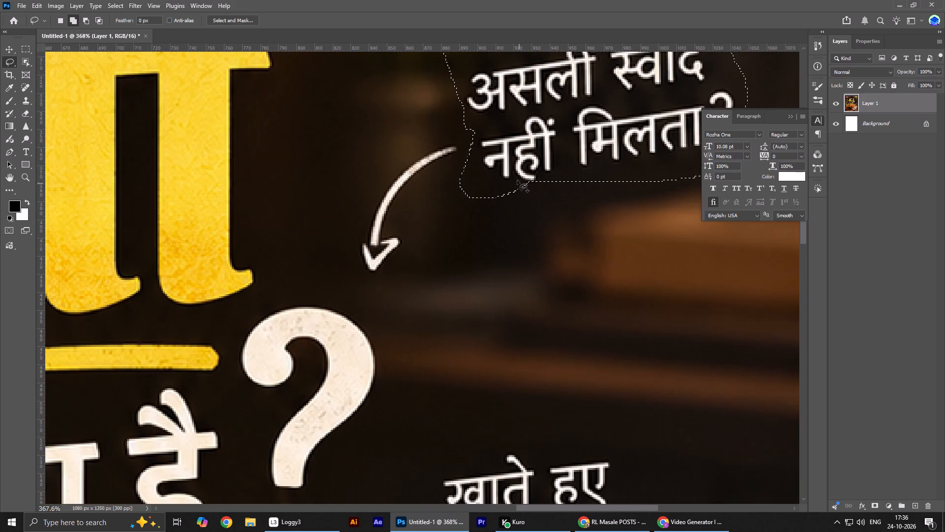
left_click(517, 179)
scroll(463, 177, "down", 8, "alt")
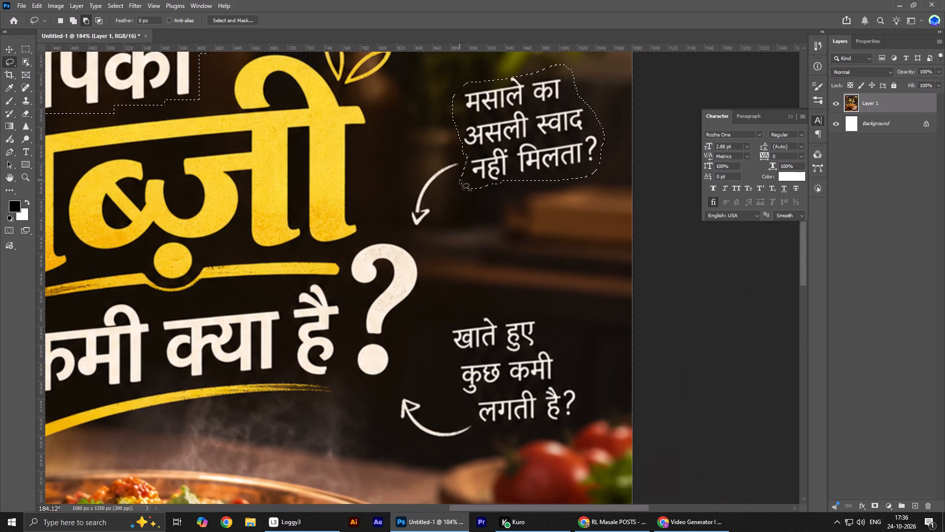
scroll(523, 94, "up", 13, "alt")
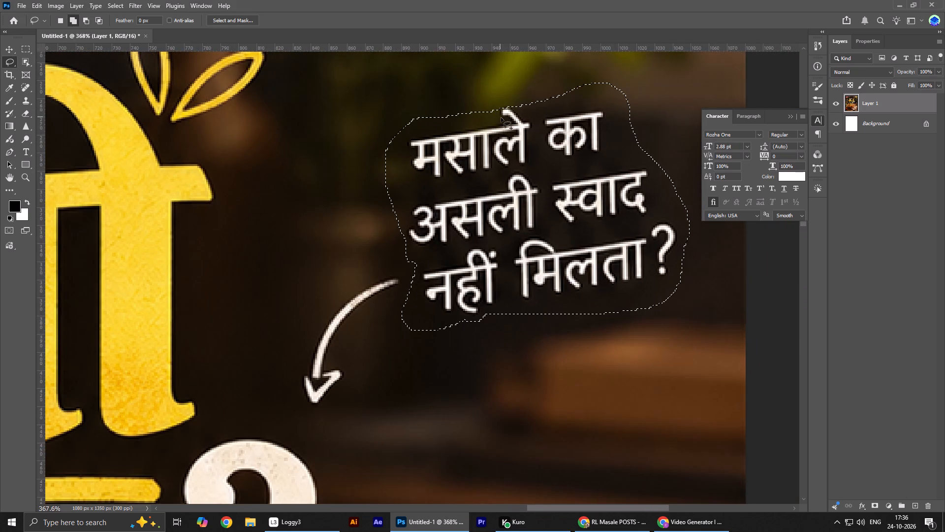
left_click_drag(501, 118, 504, 111)
Add a Lasso outline around the callout text खाते हुए कुछ कमी लगती है? to the selection, leaving out its arrow.
scroll(497, 119, "down", 1, "alt")
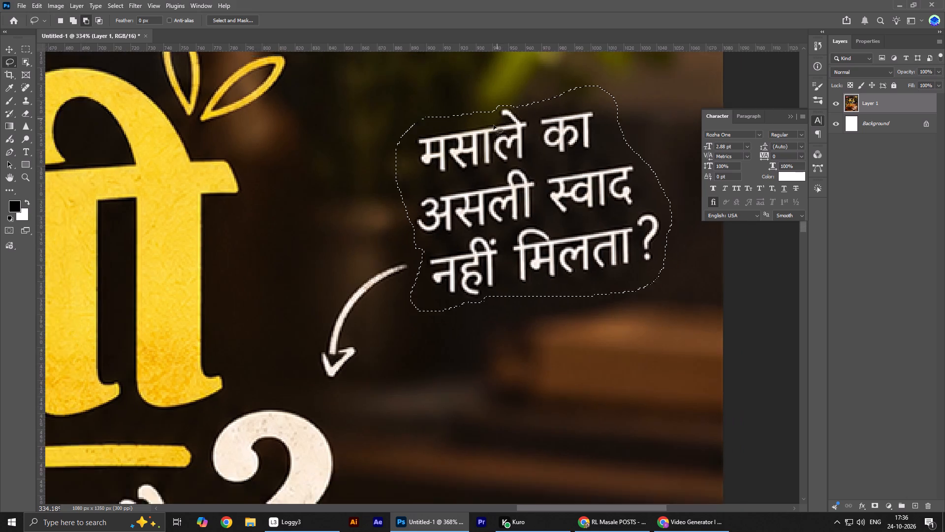
scroll(494, 125, "down", 10, "alt")
scroll(464, 193, "down", 13)
scroll(494, 215, "up", 5, "alt")
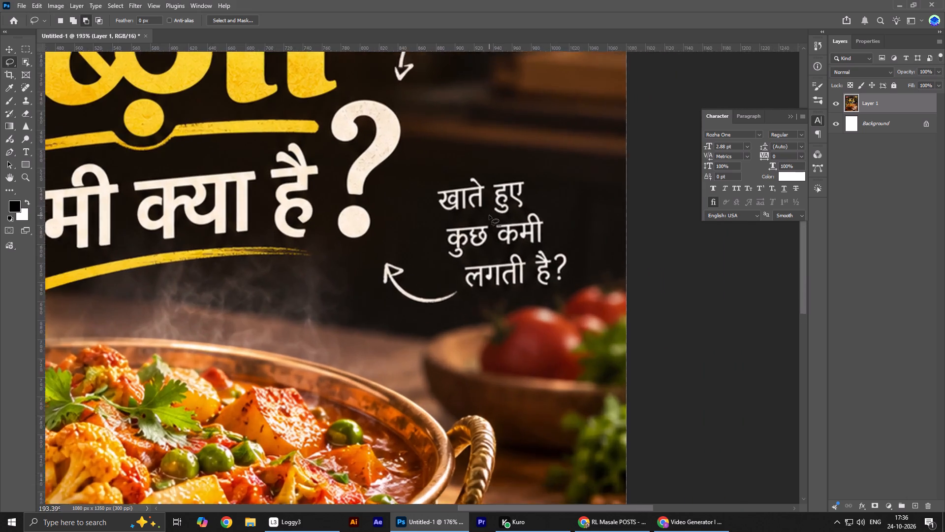
scroll(489, 215, "up", 1, "alt")
left_click_drag(432, 229, 426, 172)
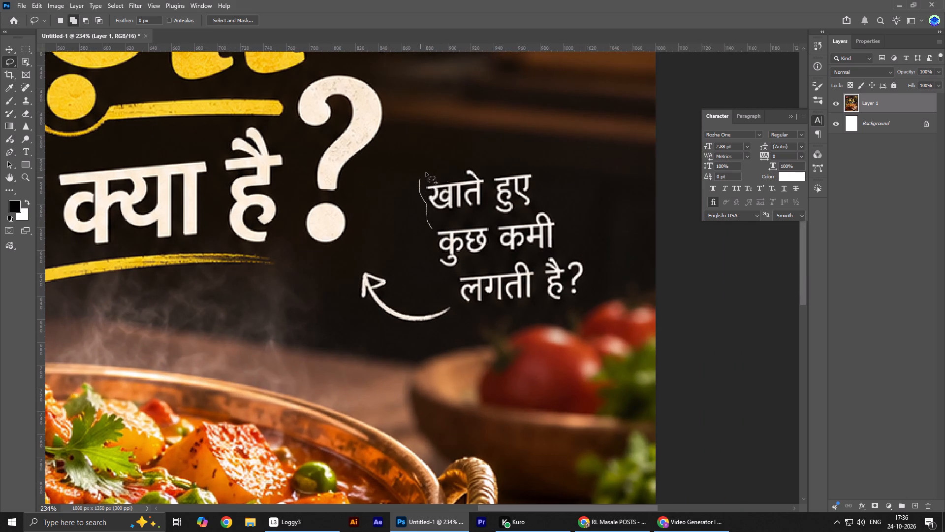
left_click_drag(426, 172, 565, 227)
left_click_drag(565, 227, 450, 290)
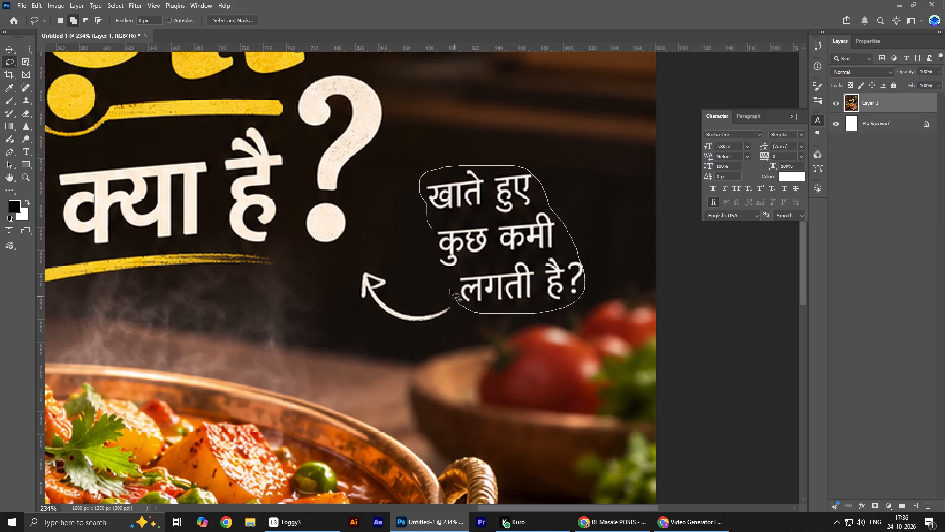
left_click_drag(450, 290, 433, 223)
Add the callout text वो खुशबू नहीं आती? to the selection with the Lasso, extending the outline below नहीं.
scroll(471, 245, "down", 4, "alt")
scroll(471, 245, "up", 1, "alt")
scroll(471, 245, "down", 7, "alt")
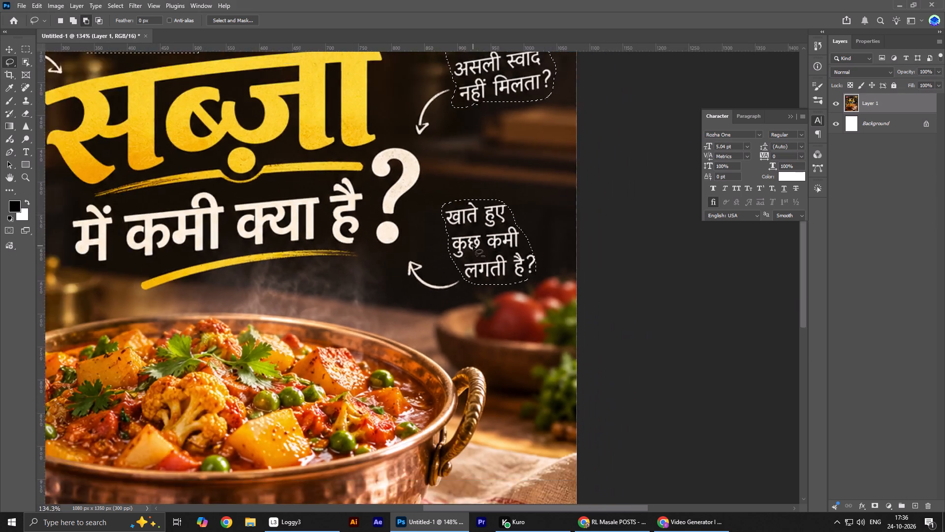
scroll(473, 246, "down", 3, "alt")
scroll(364, 255, "up", 14, "ctrl")
scroll(297, 238, "up", 13, "alt")
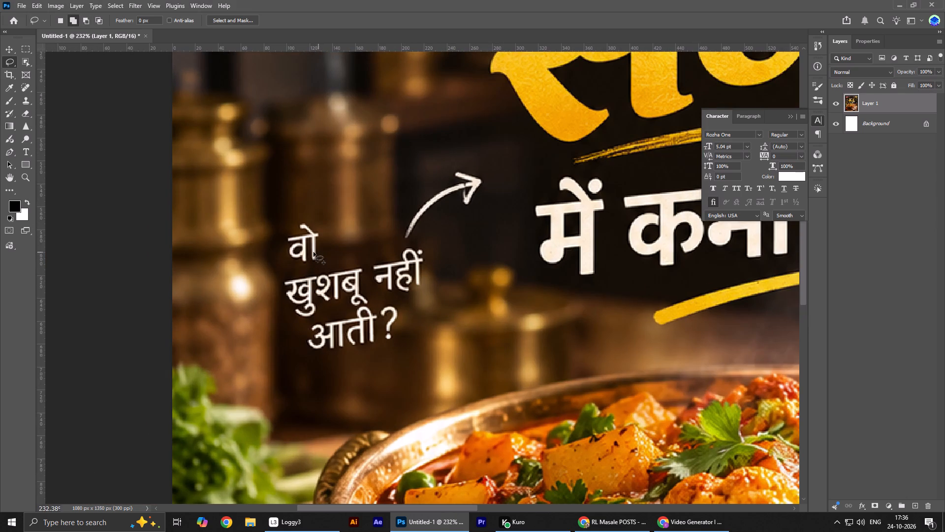
left_click_drag(268, 272, 399, 244)
left_click_drag(399, 244, 326, 372)
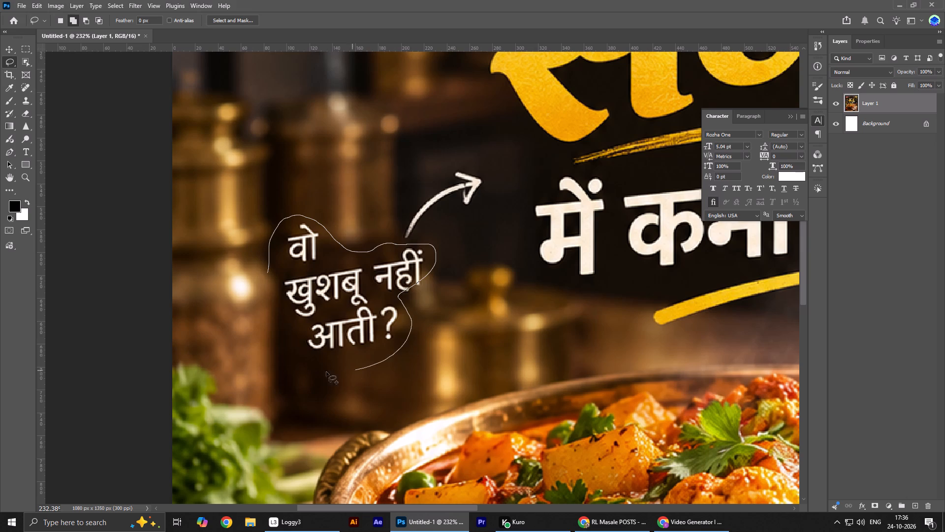
left_click_drag(326, 372, 262, 270)
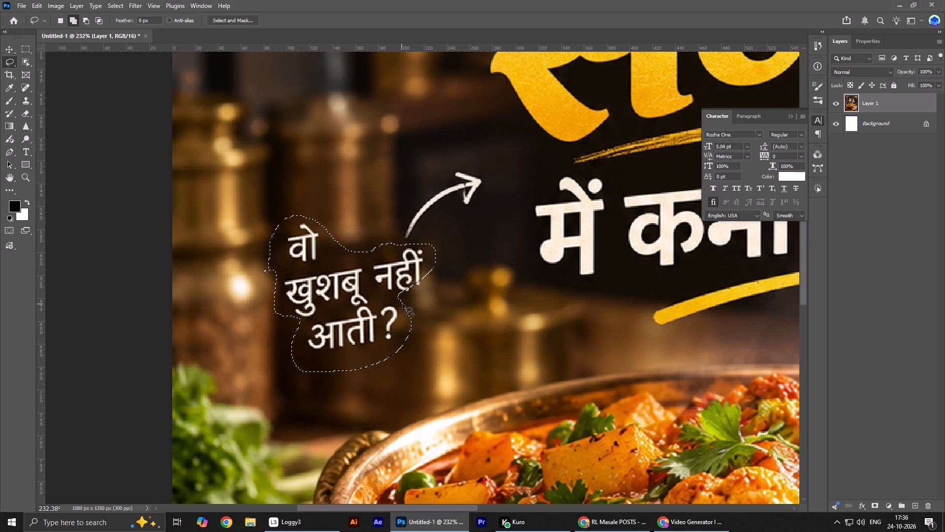
left_click(393, 301)
left_click(407, 293)
Add the callout text स्वाद फीका लगता है? to the Lasso selection, including the top curve of फी.
scroll(317, 299, "up", 15)
scroll(317, 298, "down", 1)
scroll(317, 298, "up", 15)
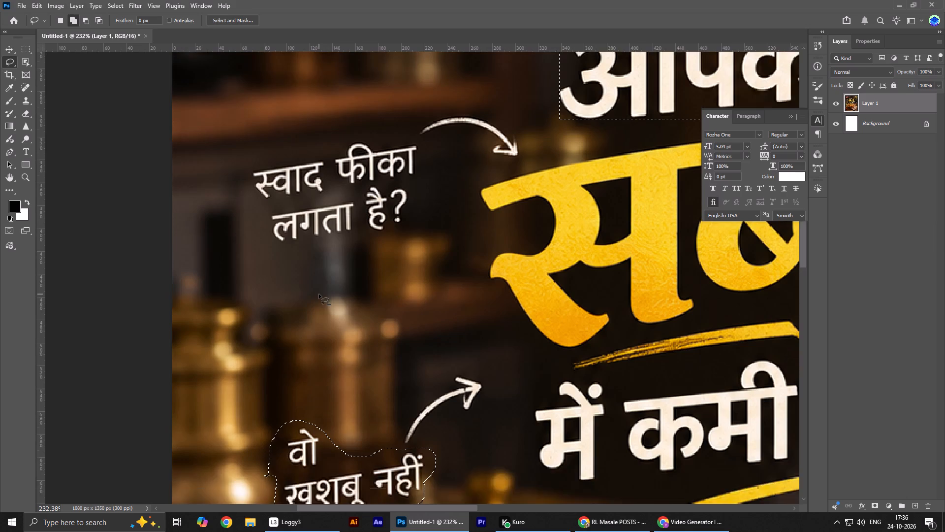
scroll(319, 294, "up", 1)
left_click(414, 169)
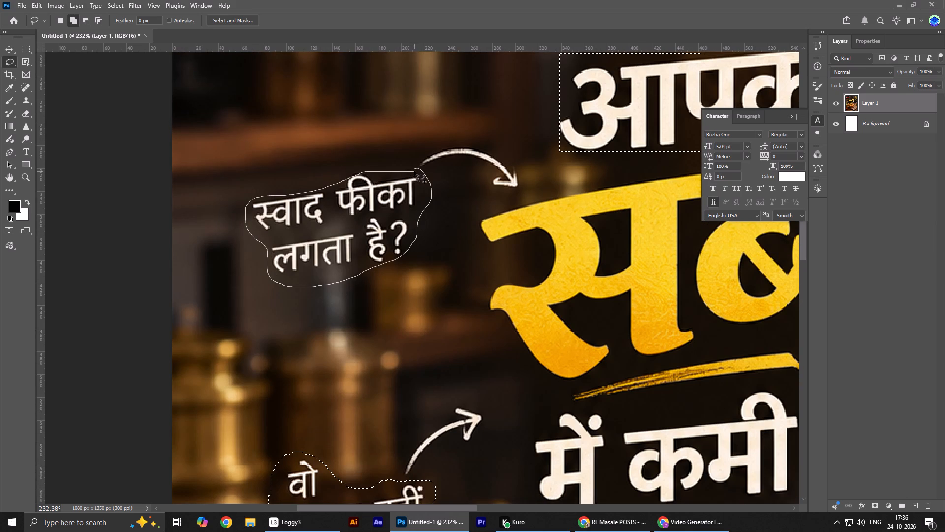
scroll(342, 179, "up", 10, "alt")
left_click_drag(370, 182, 381, 176)
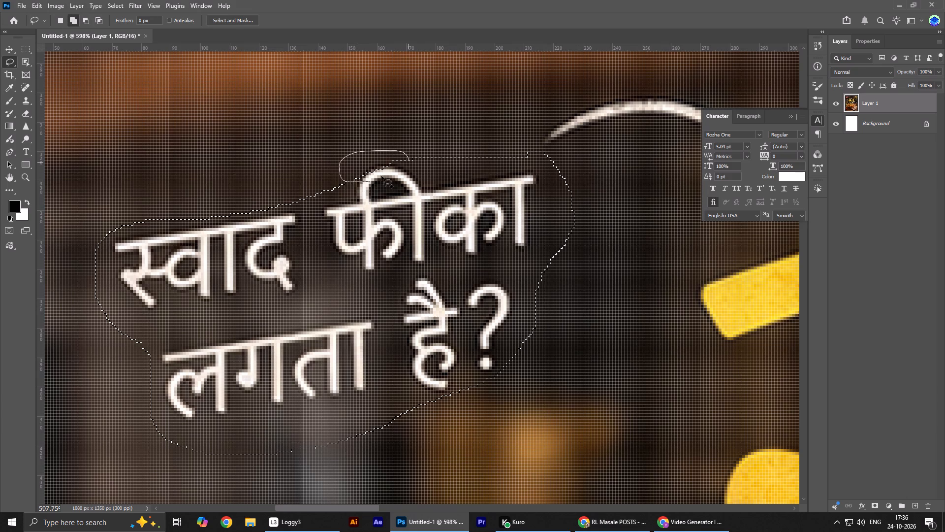
left_click_drag(381, 176, 336, 196)
Run Generative Fill with the prompt "REMOVE" on the selected logo, आपकी and four callout texts.
scroll(331, 204, "down", 20, "alt")
scroll(331, 204, "down", 6, "alt")
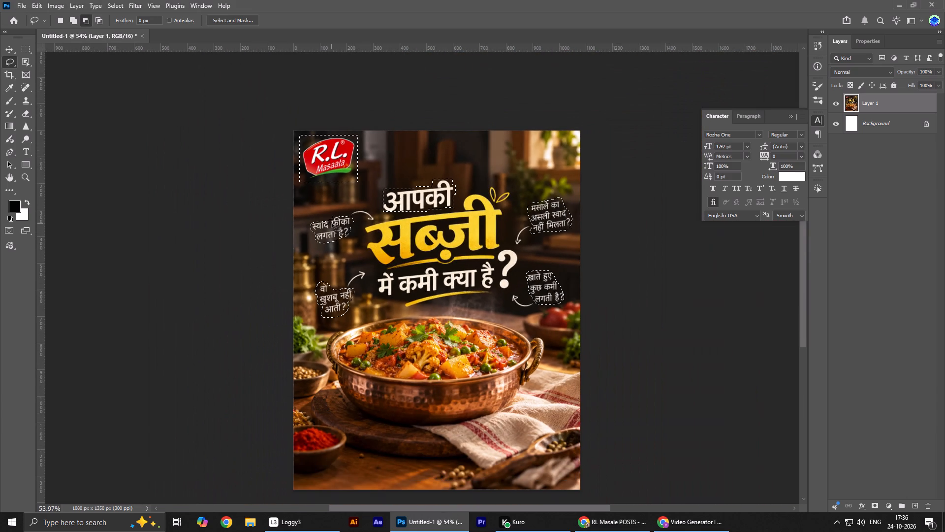
right_click(362, 223)
left_click(385, 366)
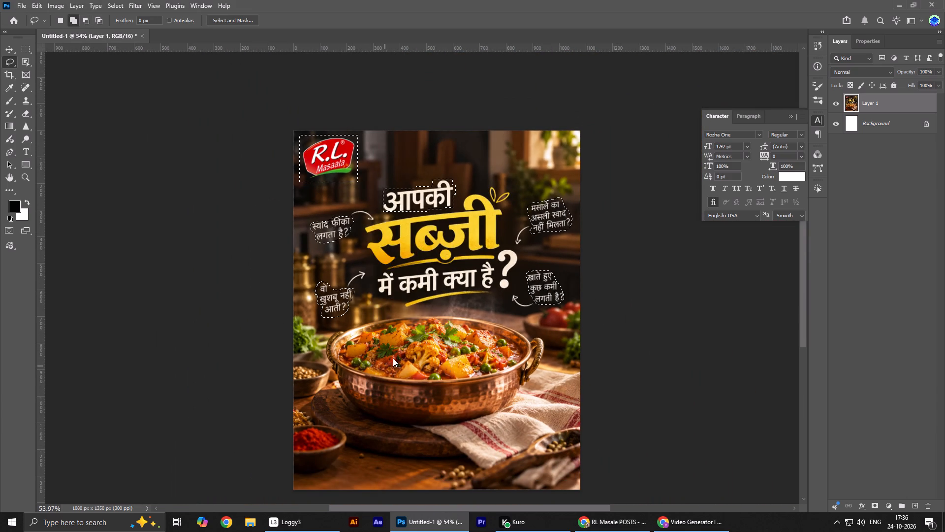
type("REMOVE")
key("Return")
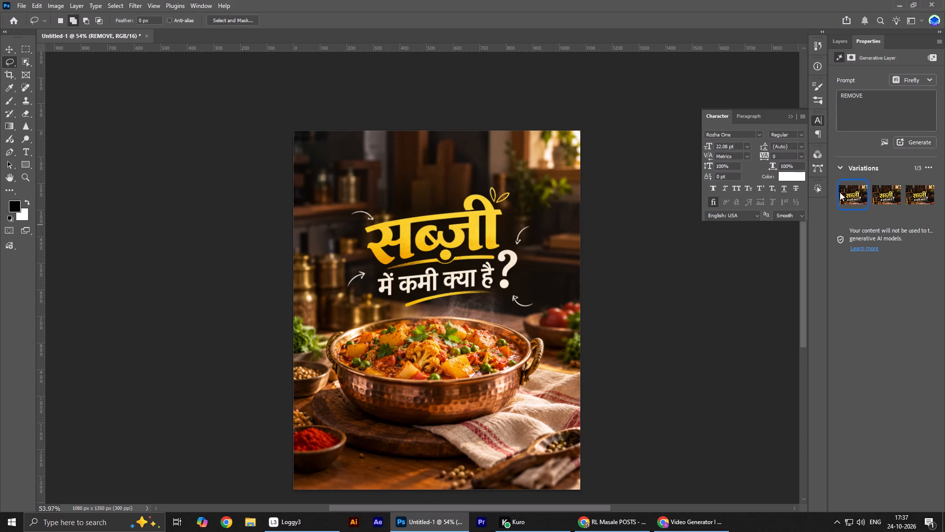
Merge the REMOVE generative layer with Layer 1 into a single layer.
right_click_drag(843, 53, 841, 45)
left_click(841, 45)
left_click(885, 130, "shift")
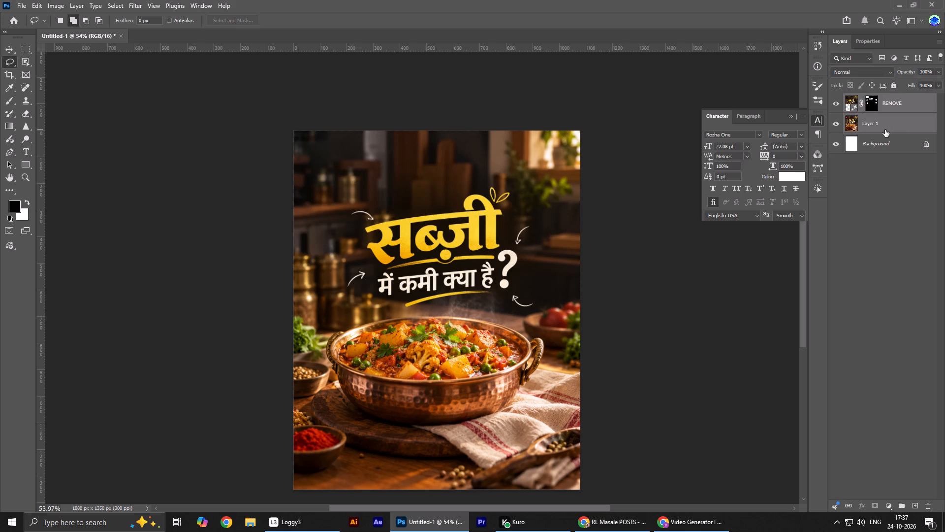
key("ctrl+e")
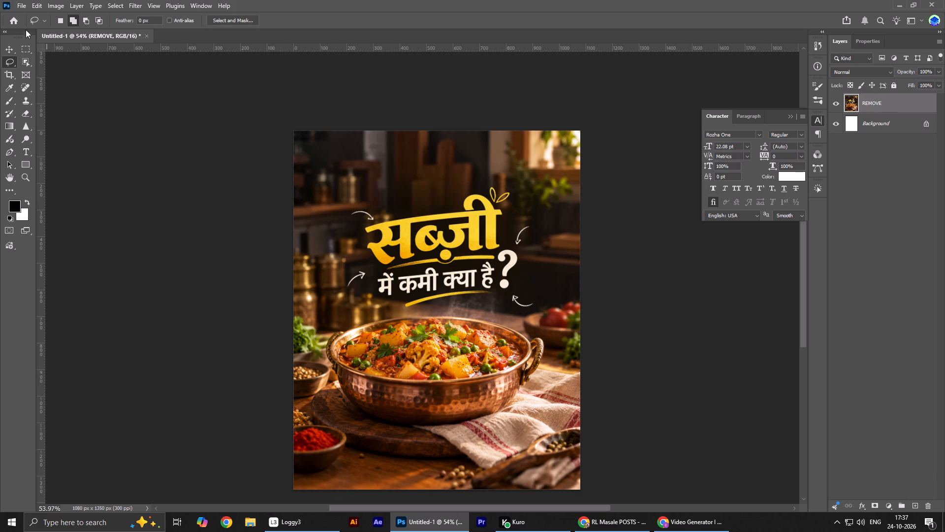
Open the recent file 19.10.2026 RL Chicken Masala.
left_click(12, 20)
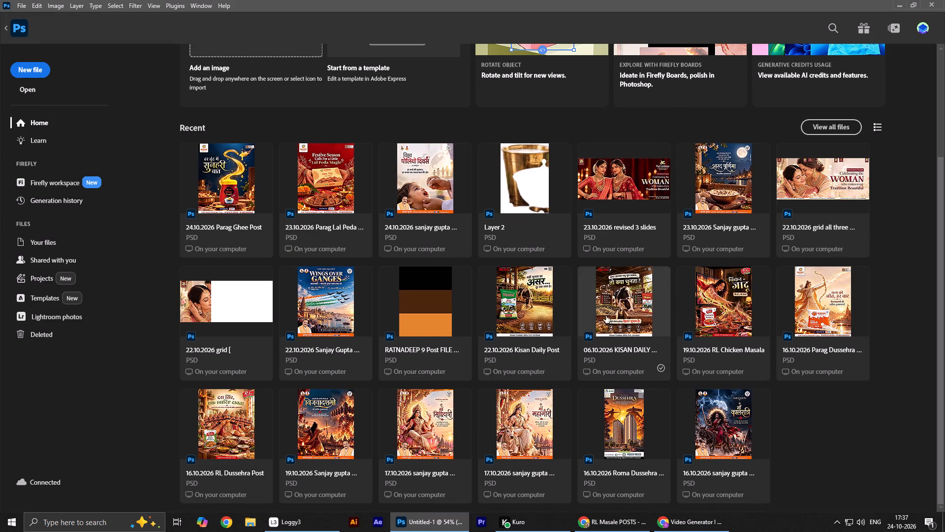
left_click(718, 312)
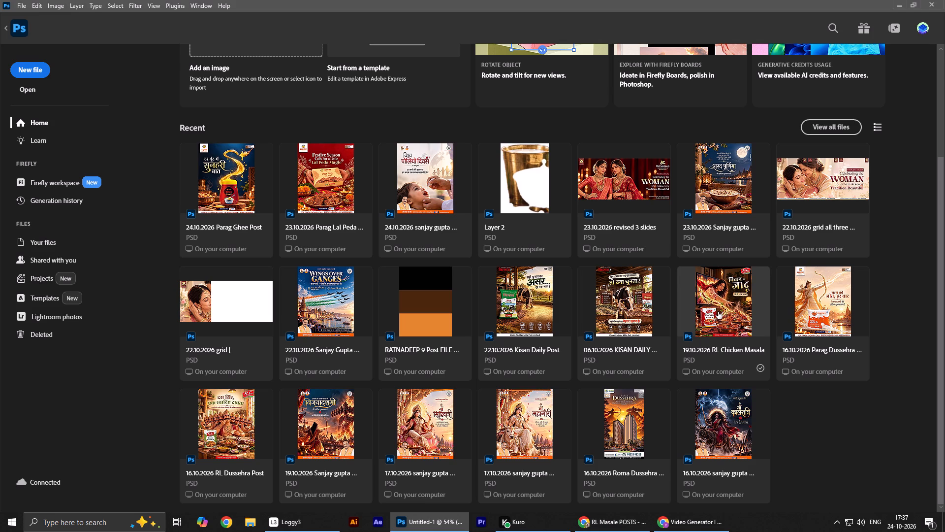
scroll(737, 315, "up", 1)
scroll(737, 315, "down", 5)
scroll(739, 320, "up", 3)
scroll(739, 320, "down", 1)
scroll(739, 320, "up", 1)
key("v")
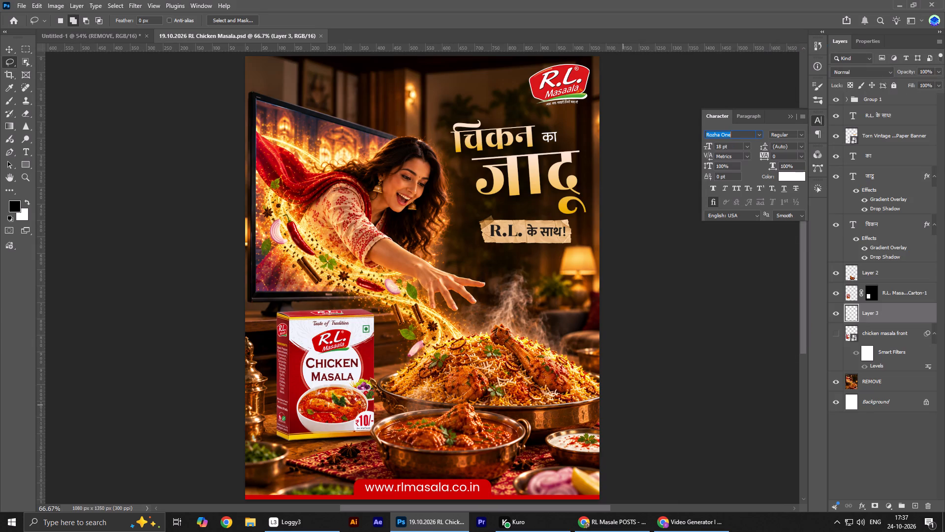
left_click(730, 73)
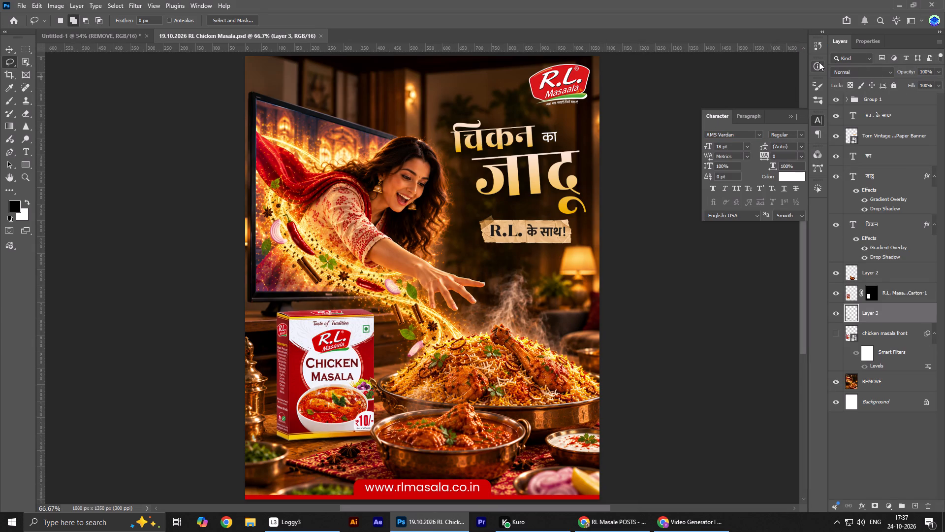
Copy Group 1, holding the R.L. Masaala logo and website bar, from the Chicken Masala file into Untitled-1.
key("v")
key("v")
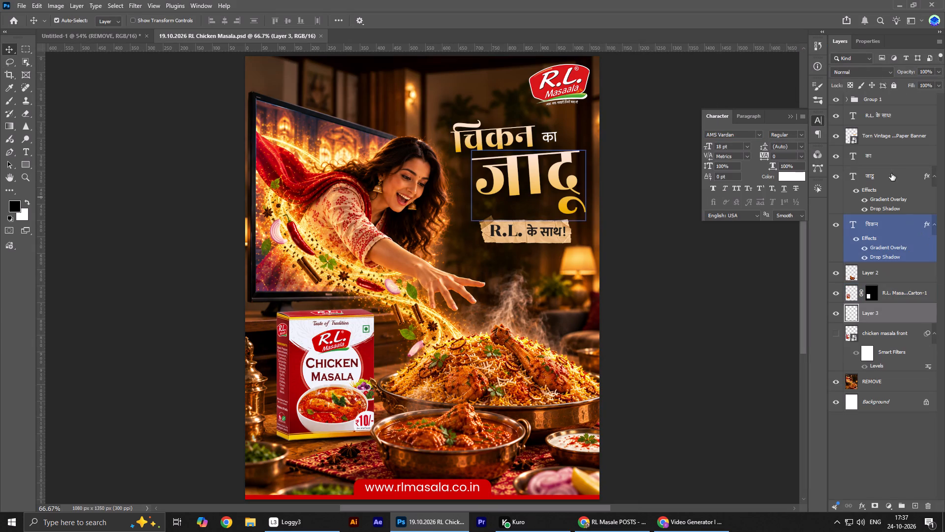
left_click(838, 101)
left_click(838, 101)
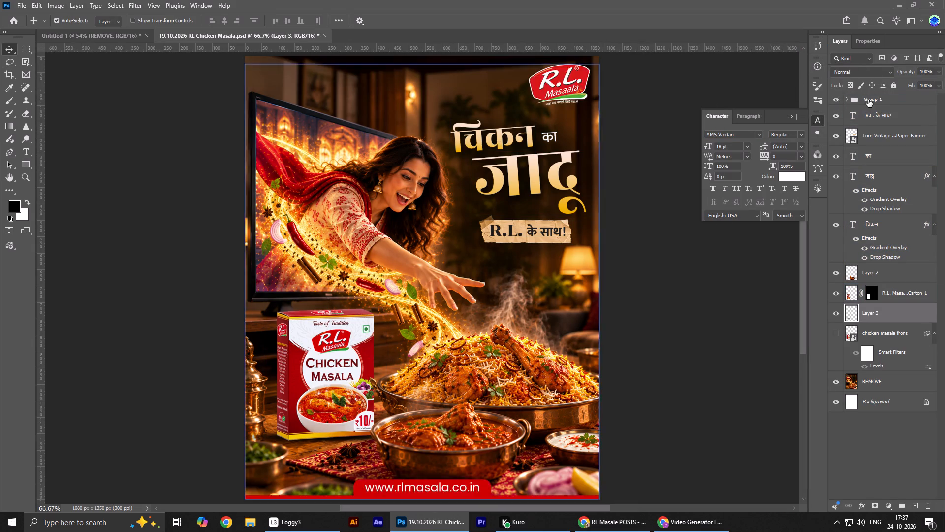
left_click(876, 100)
left_click_drag(921, 100, 123, 39)
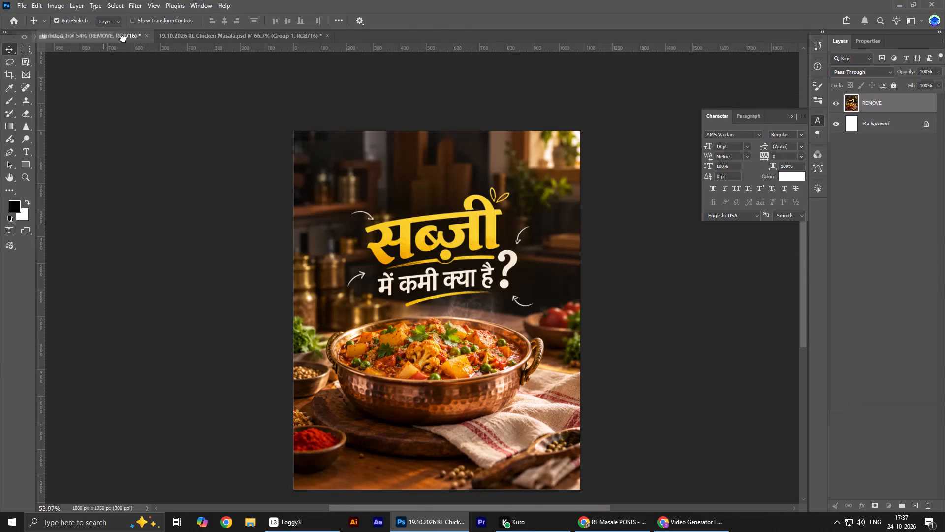
left_click_drag(123, 39, 421, 200)
Centre Group 1 horizontally at X 540 px and lower it until the website bar sits on the slide's bottom edge.
key("ctrl+t")
left_click_drag(421, 217, 436, 213, "shift")
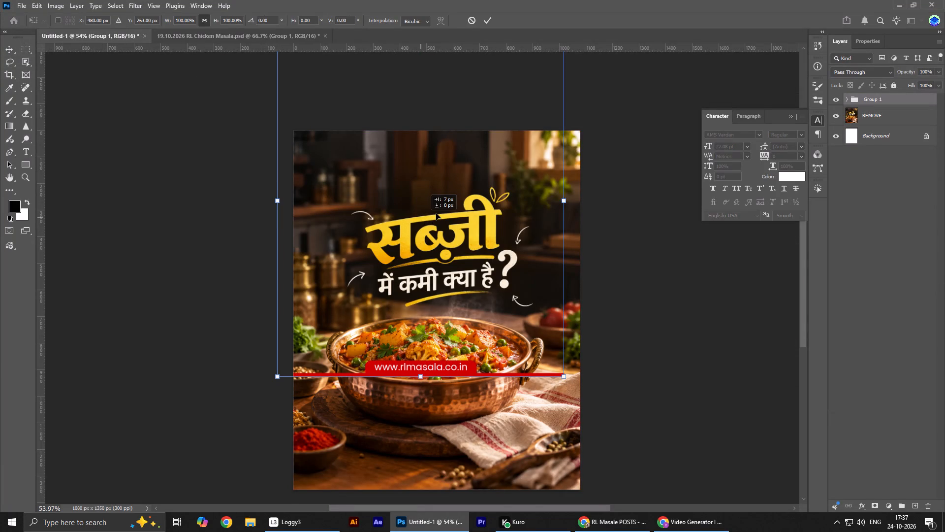
left_click_drag(436, 213, 437, 213, "shift")
left_click(422, 237, "shift")
scroll(488, 228, "down", 10)
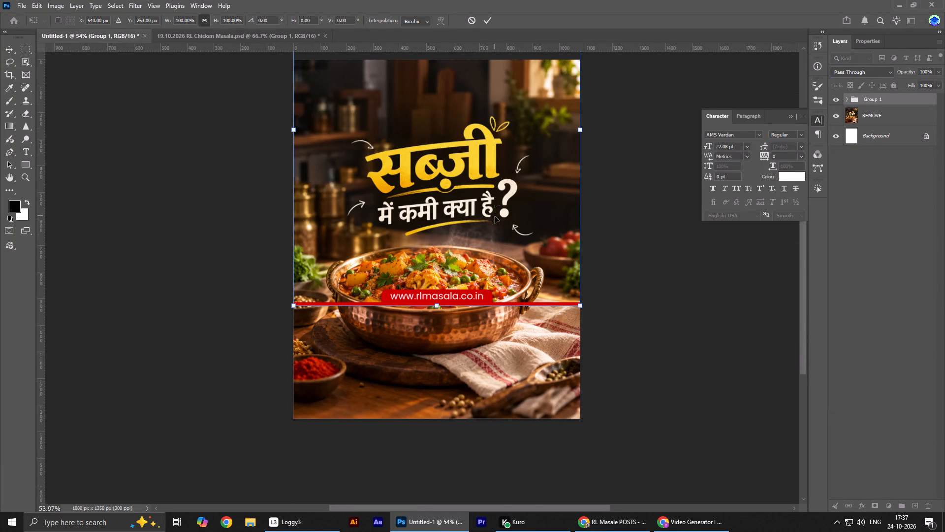
left_click_drag(527, 197, 535, 309)
scroll(528, 298, "up", 9)
scroll(479, 230, "down", 1)
scroll(479, 230, "up", 1)
left_click(485, 18)
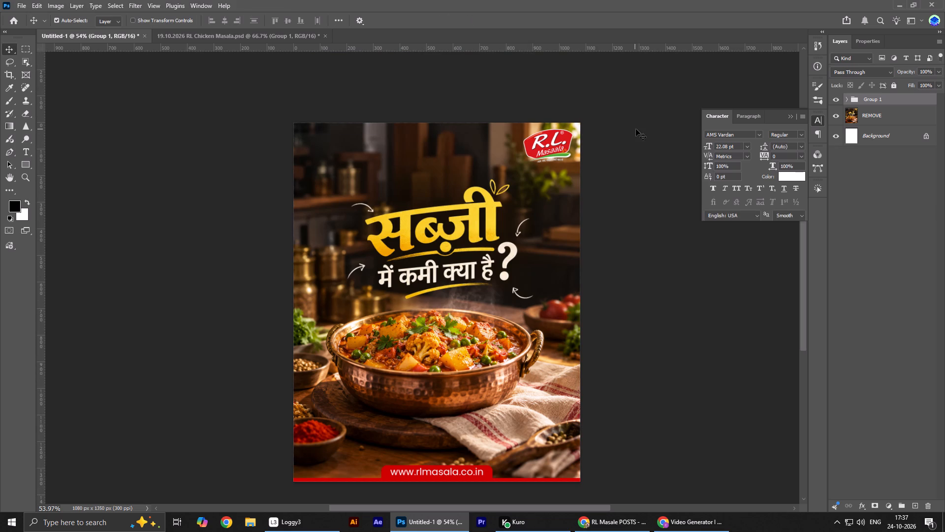
left_click(636, 129)
Move the R.L. Masaala logo across to the slide's top-left corner, at X 116.5 px and Y 86.5 px.
left_click(550, 143)
key("ctrl+t")
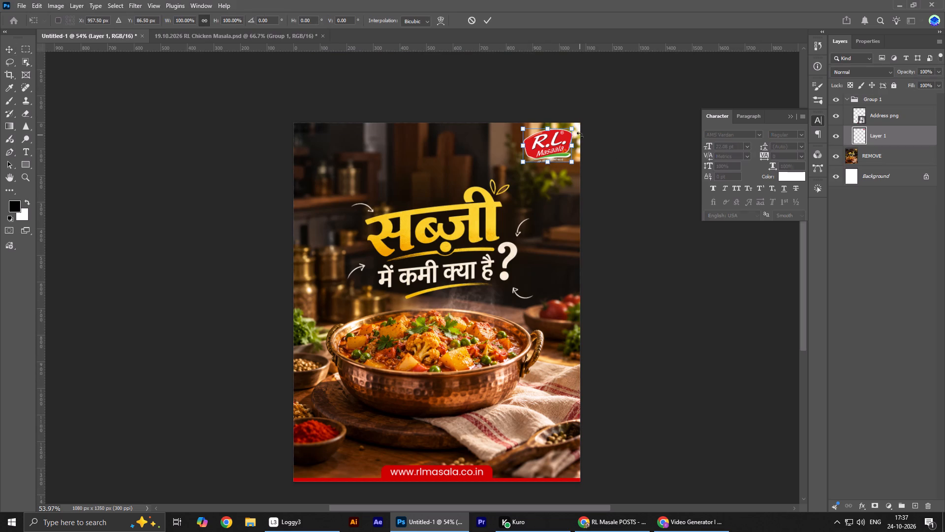
left_click_drag(557, 146, 340, 151)
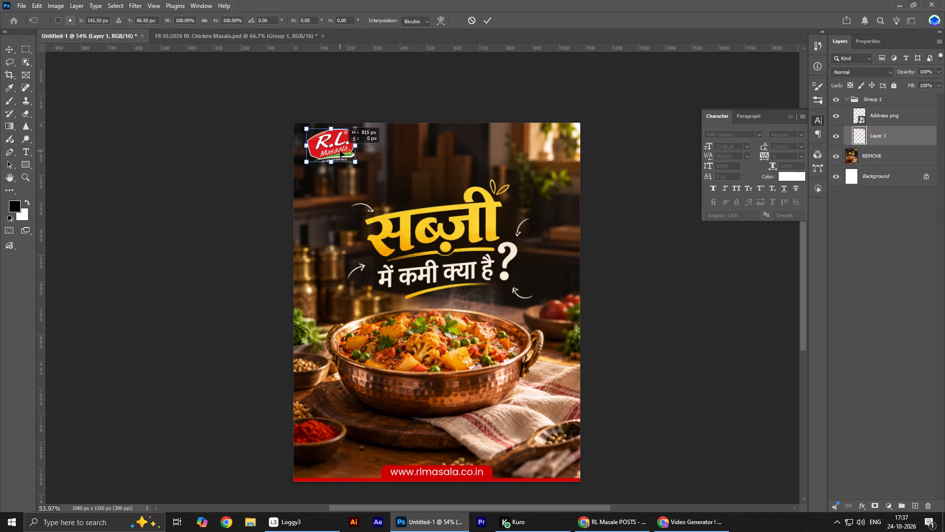
left_click_drag(340, 151, 333, 152)
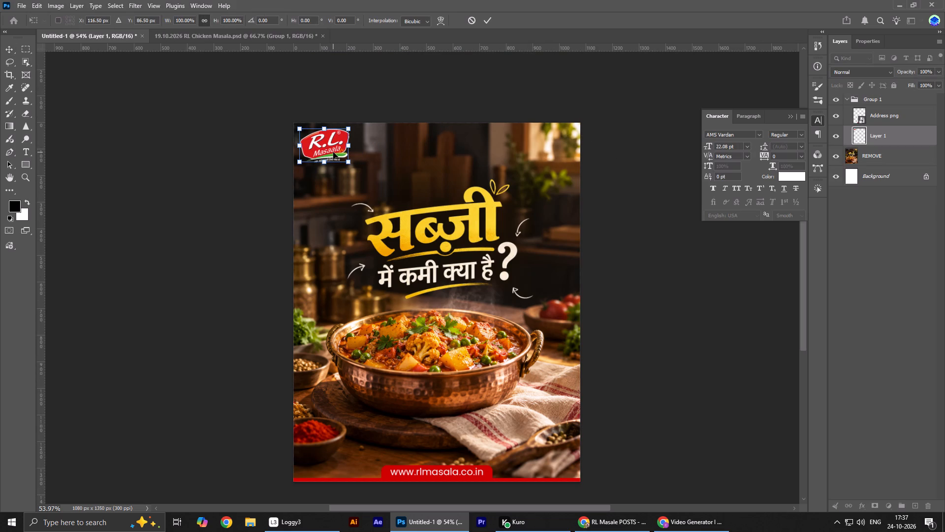
right_click(333, 152, "shift")
left_click(524, 168)
key("Return")
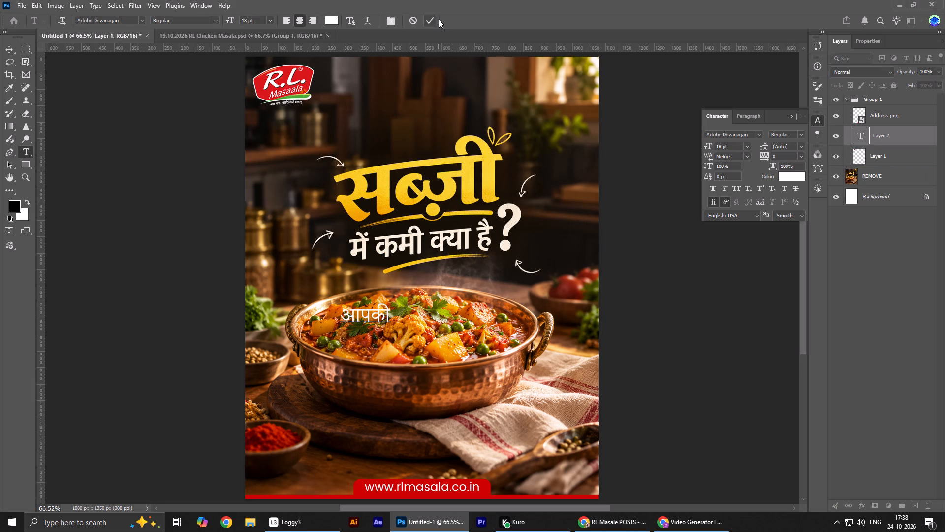
left_click(437, 19)
left_click(433, 21)
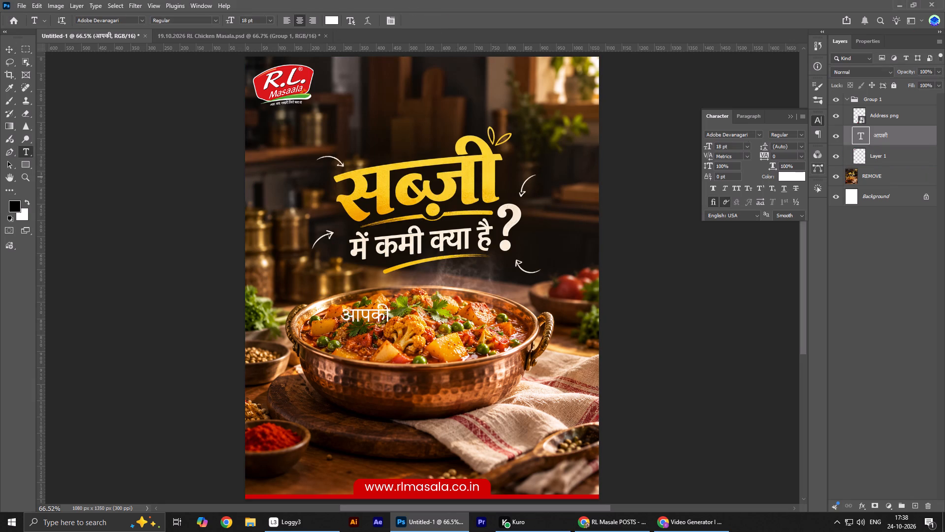
Set the font of the आपकी text to Mukta Bold.
left_click(750, 135)
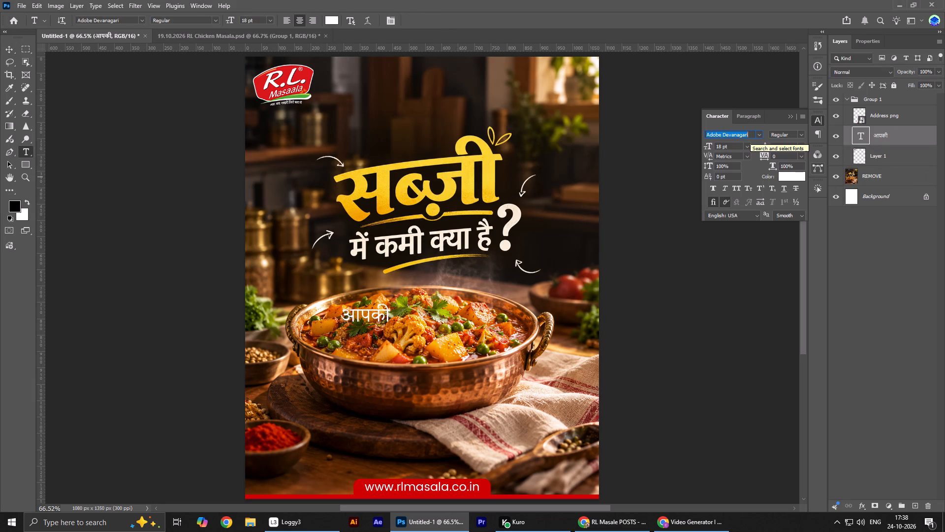
key("n")
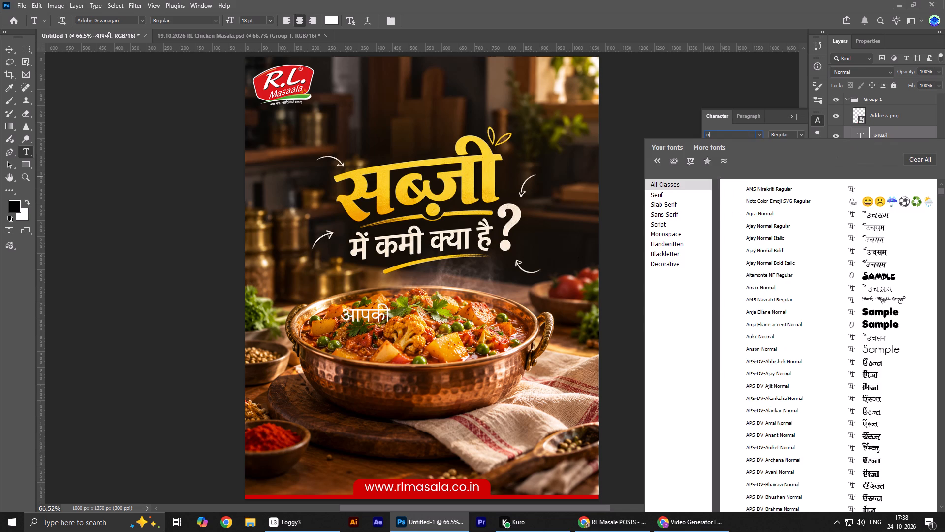
key("BackSpace")
type("muk")
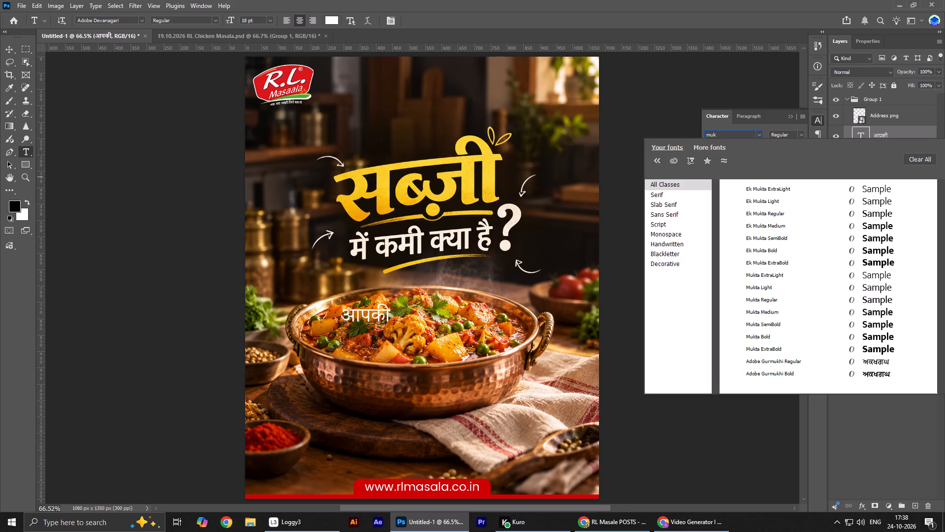
left_click(779, 336)
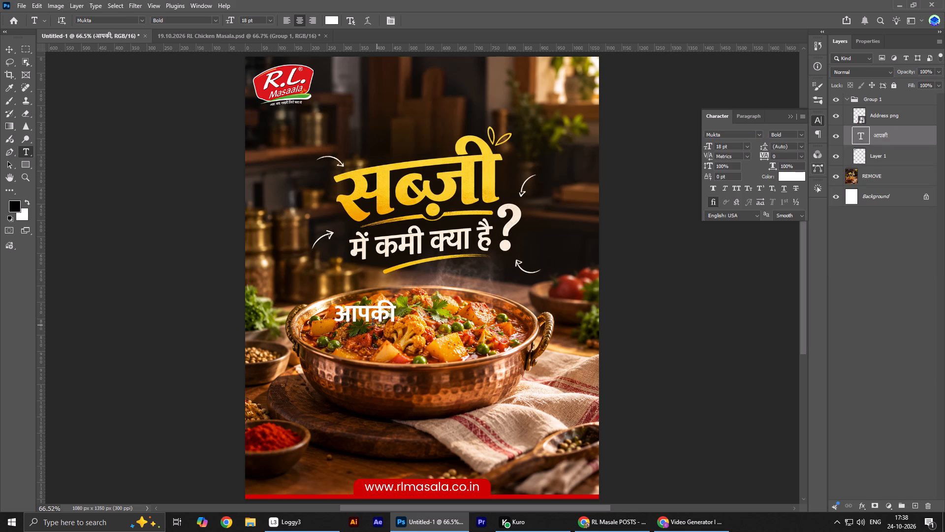
Transform the आपकी text to sit just above सब्ज़ी, rotated about -6.6° and enlarged to about 151%.
key("v")
key("ctrl+t")
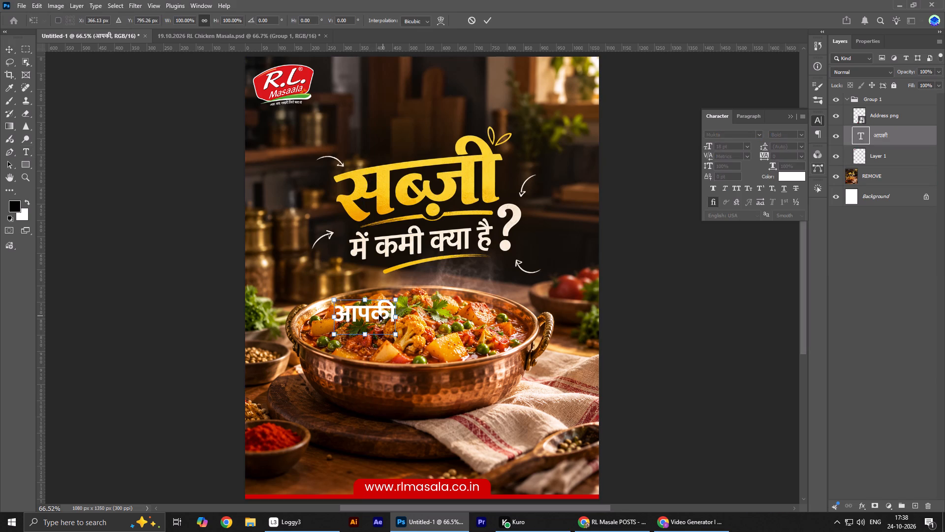
left_click_drag(378, 315, 426, 141)
scroll(433, 160, "up", 5, "alt")
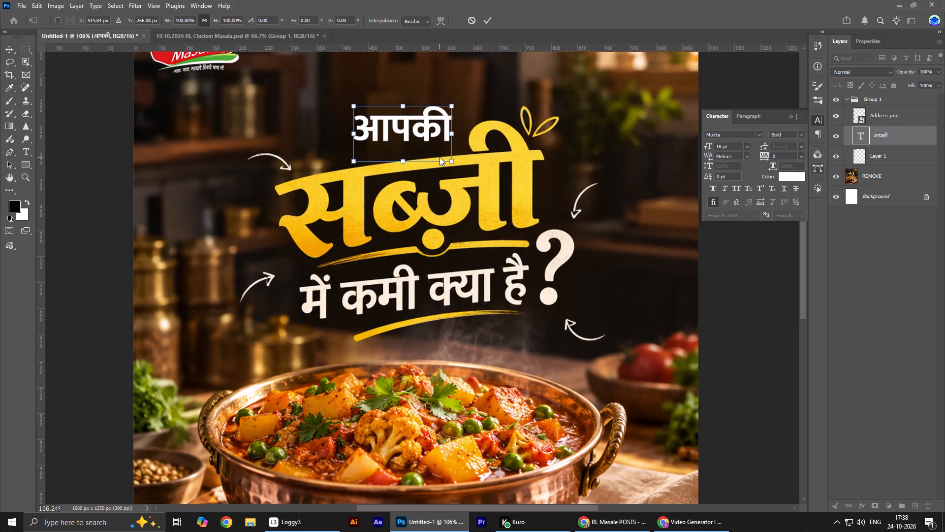
left_click(449, 166)
left_click_drag(454, 171, 469, 167)
left_click_drag(453, 126, 453, 125)
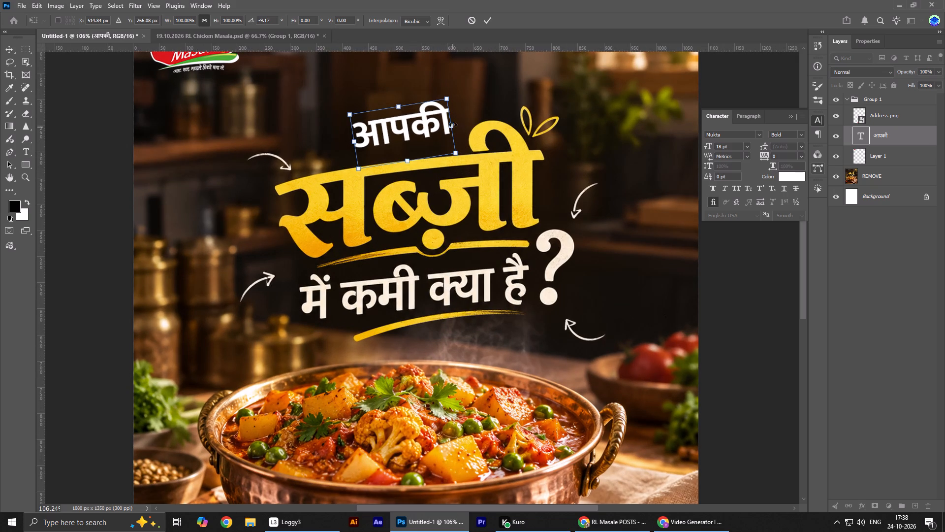
left_click_drag(453, 125, 478, 122)
left_click_drag(488, 172, 485, 180)
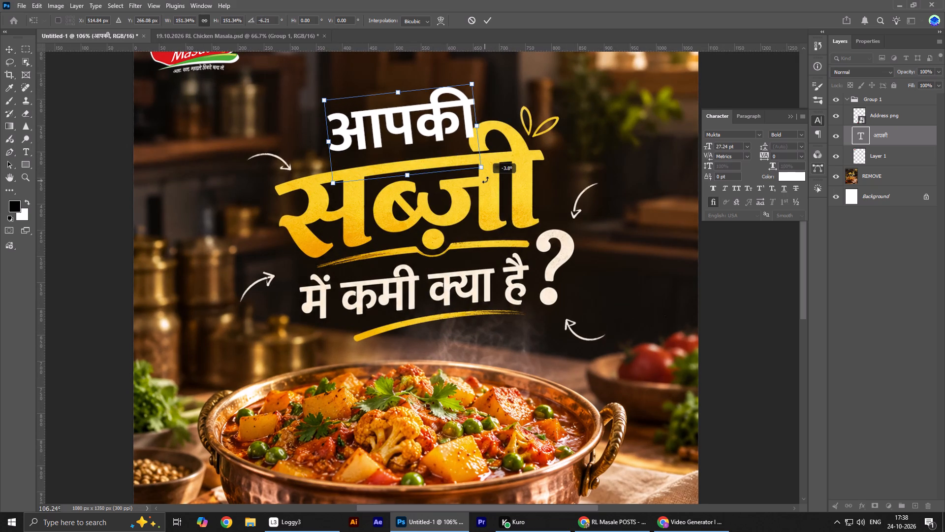
left_click_drag(485, 180, 487, 177)
left_click_drag(440, 129, 414, 138)
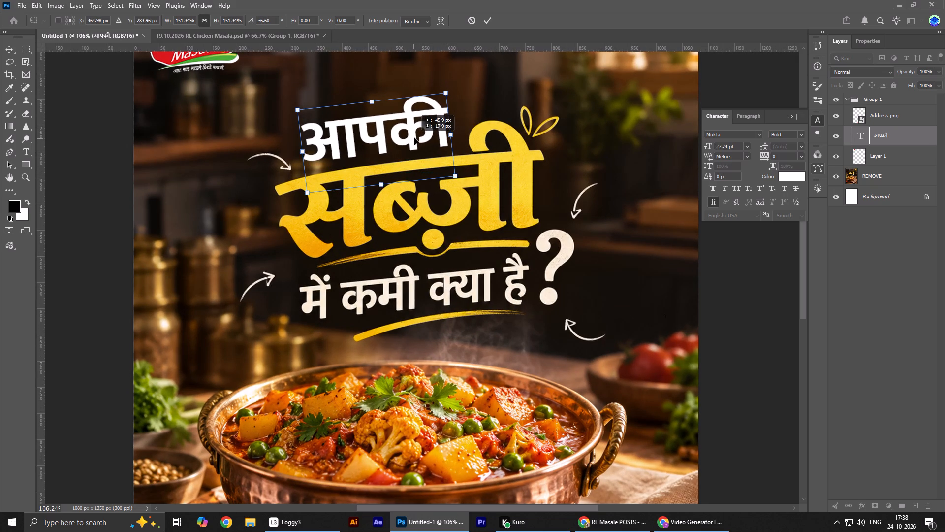
left_click_drag(414, 138, 415, 129)
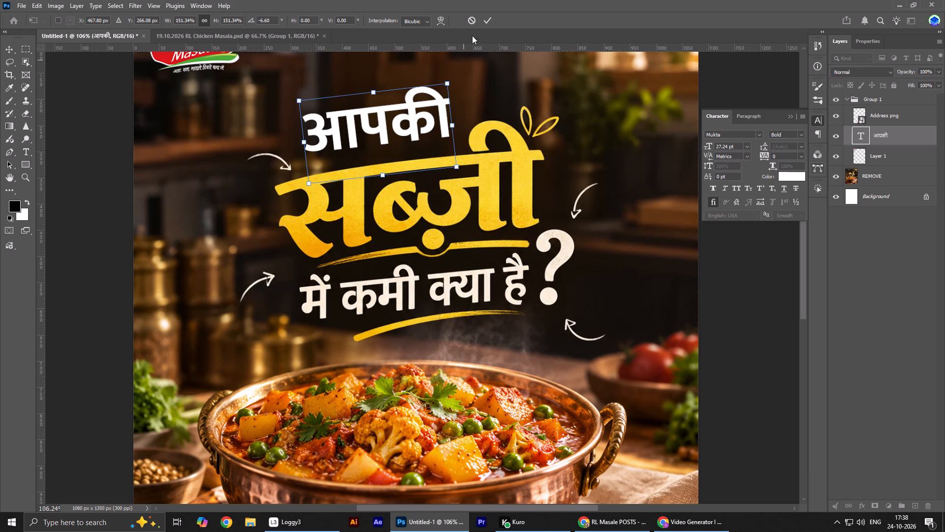
left_click(487, 17)
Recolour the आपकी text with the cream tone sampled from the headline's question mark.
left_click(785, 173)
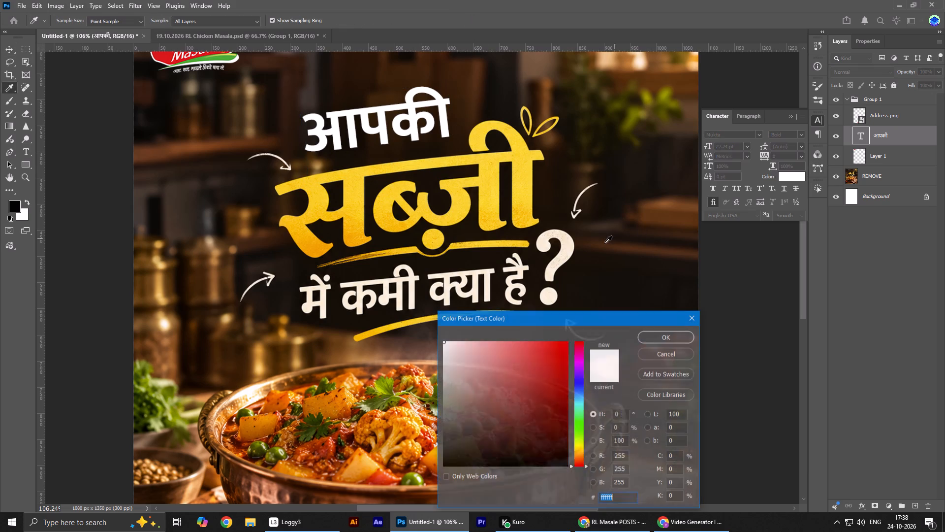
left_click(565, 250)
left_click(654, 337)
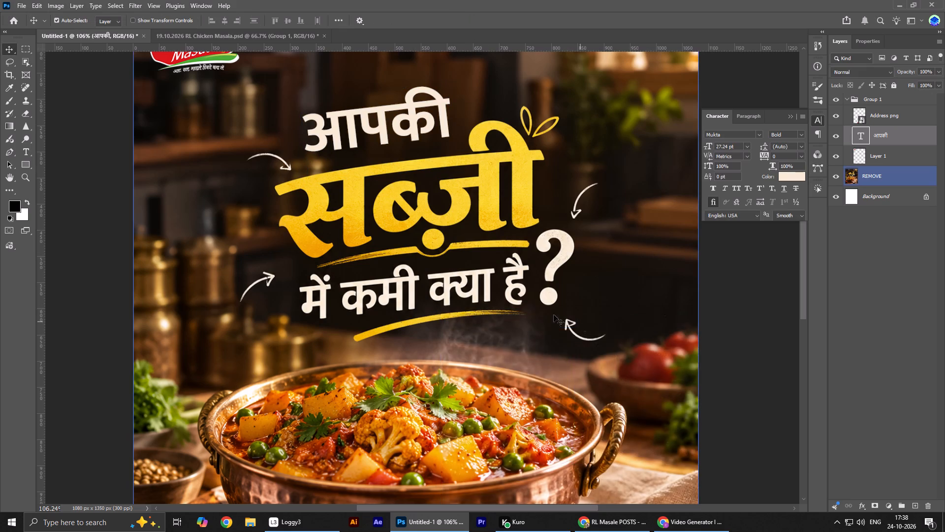
Scale the आपकी text down to about 23.9 pt and nudge it 11 px down and 3 px to the right.
scroll(500, 300, "down", 5, "alt")
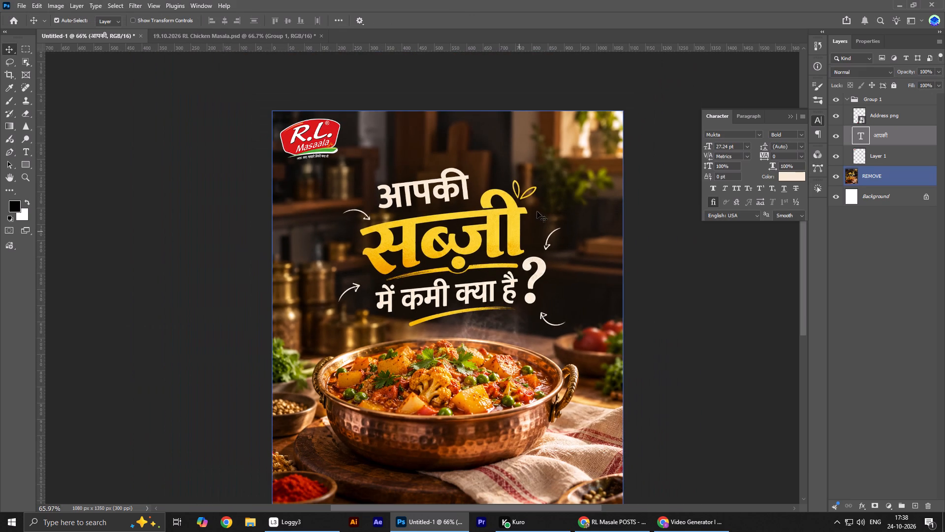
left_click(456, 191)
key("ctrl+t")
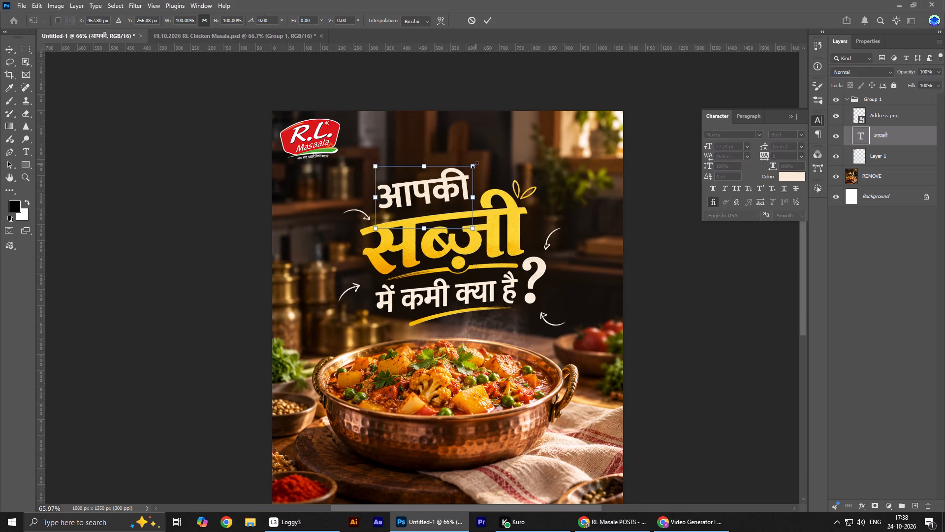
left_click_drag(475, 165, 468, 167)
key("Return")
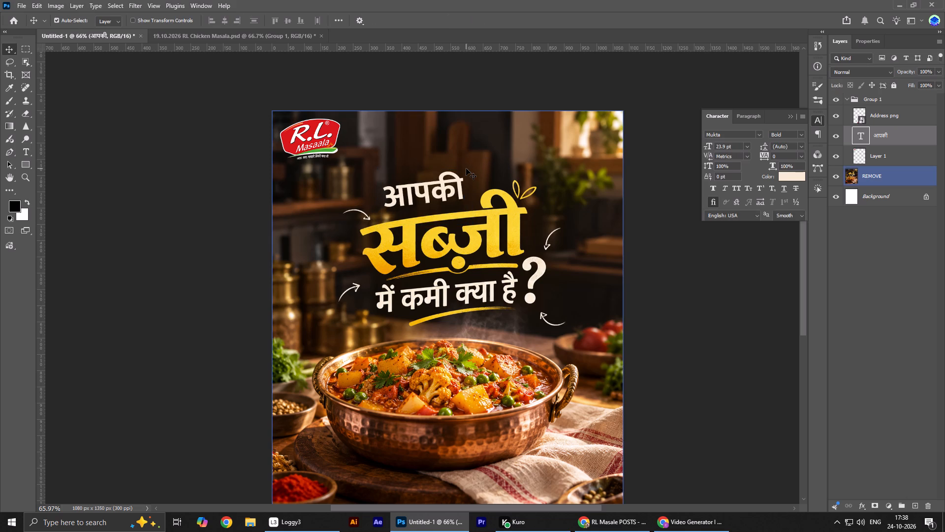
key("shift+Down")
key("Down")
key("Right")
key("Right")
key("Right")
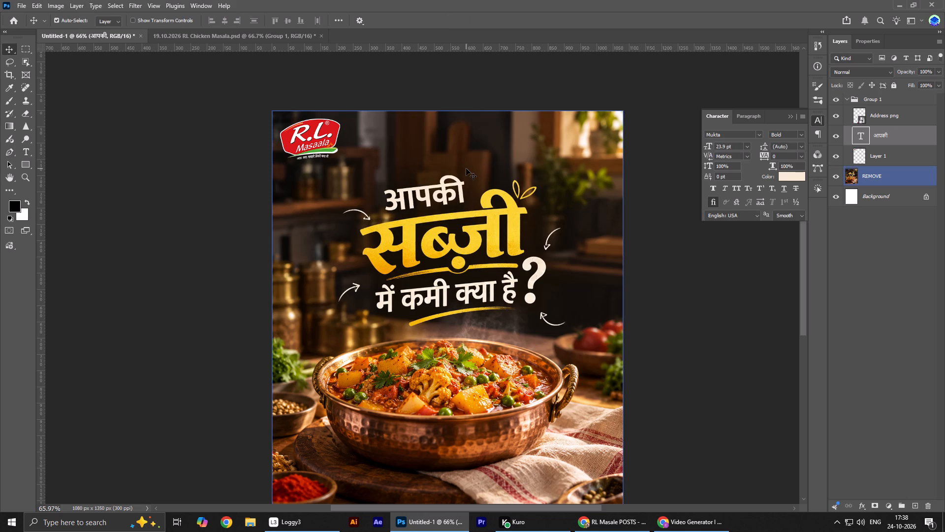
Recolour the आपकी text with the cream tone sampled from the word कमी in the headline.
scroll(534, 375, "down", 4, "alt")
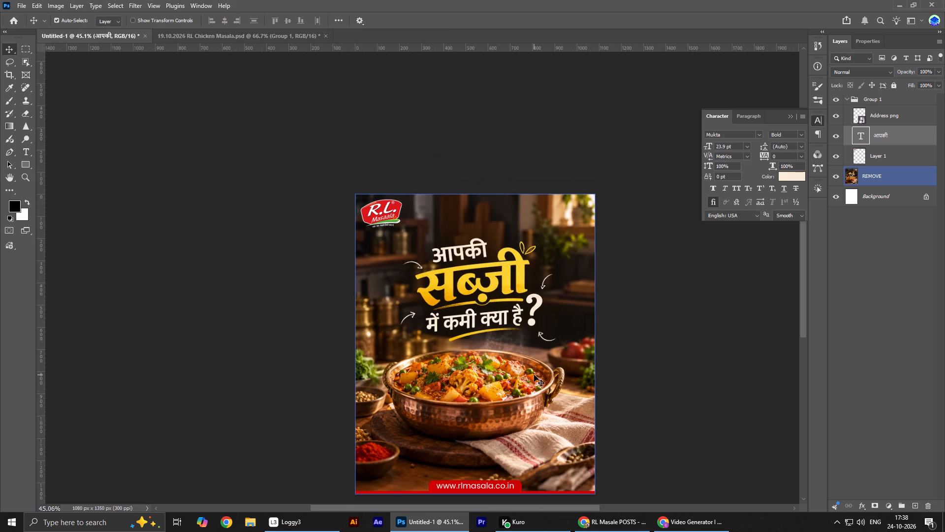
key("ctrl+0")
scroll(534, 375, "down", 1)
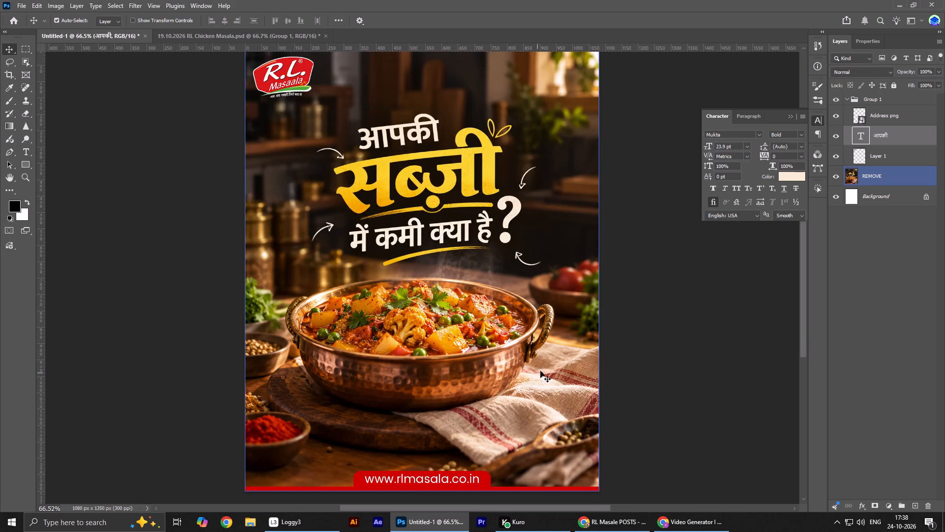
left_click(788, 175)
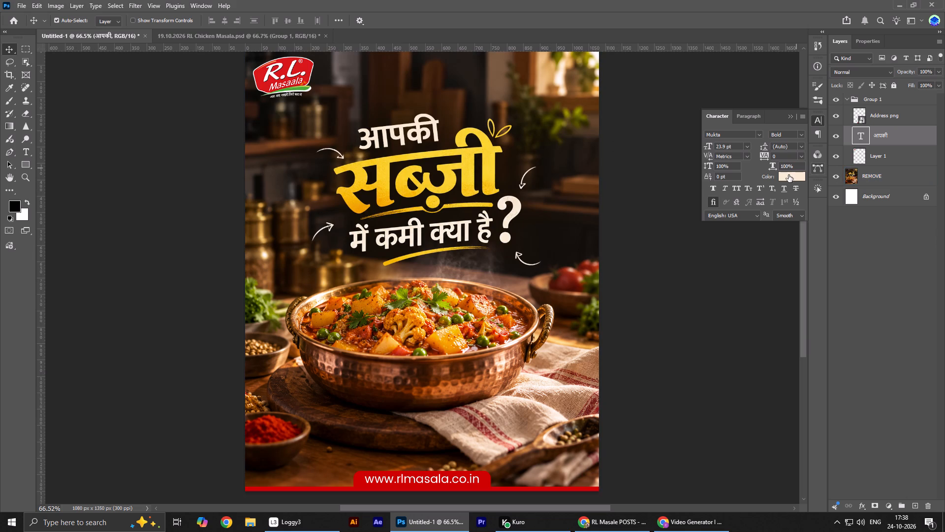
left_click(403, 238)
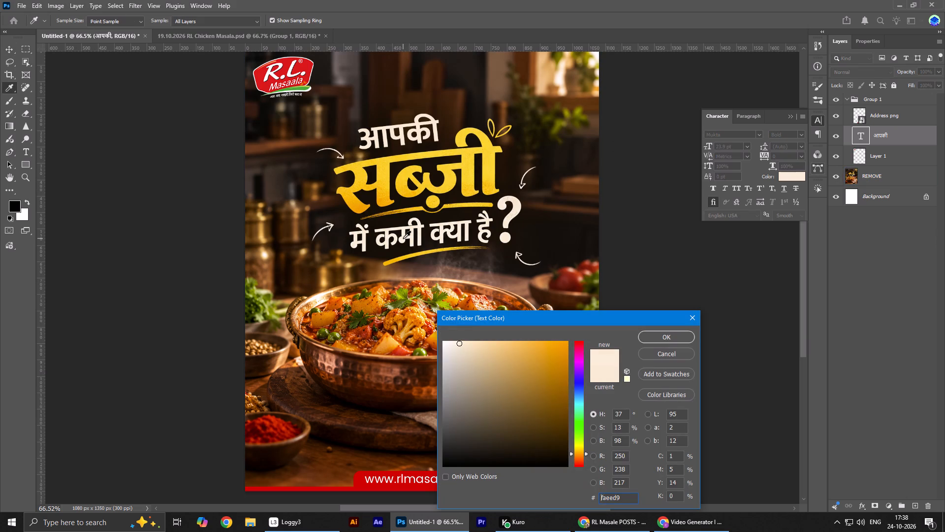
left_click(648, 337)
In Chrome, copy the callout स्वाद फीका लगता है? from the original slide image with Google Lens.
key("alt+Tab")
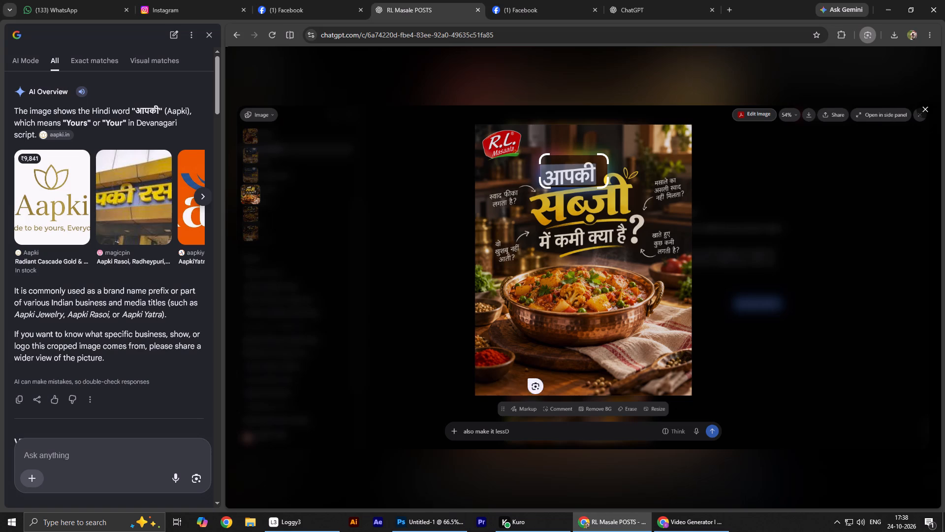
left_click_drag(477, 177, 523, 211)
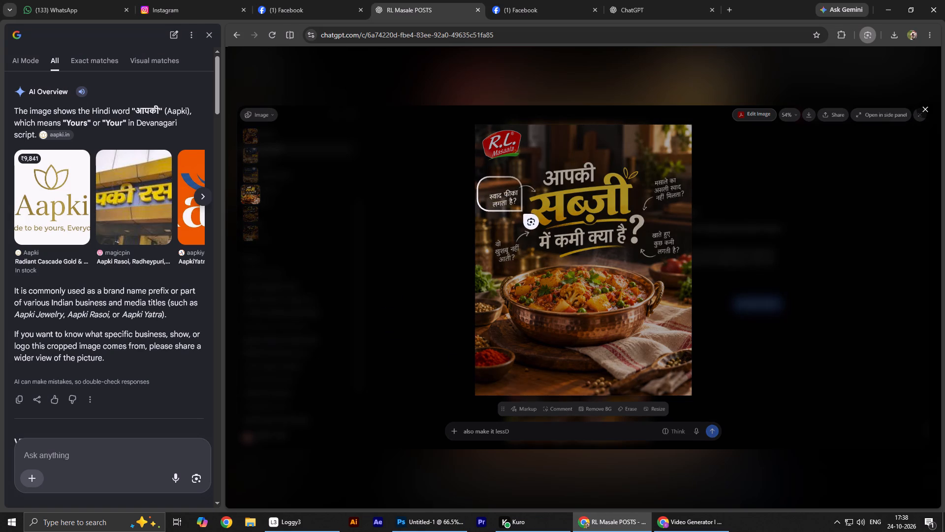
left_click_drag(523, 211, 521, 213)
left_click(514, 229)
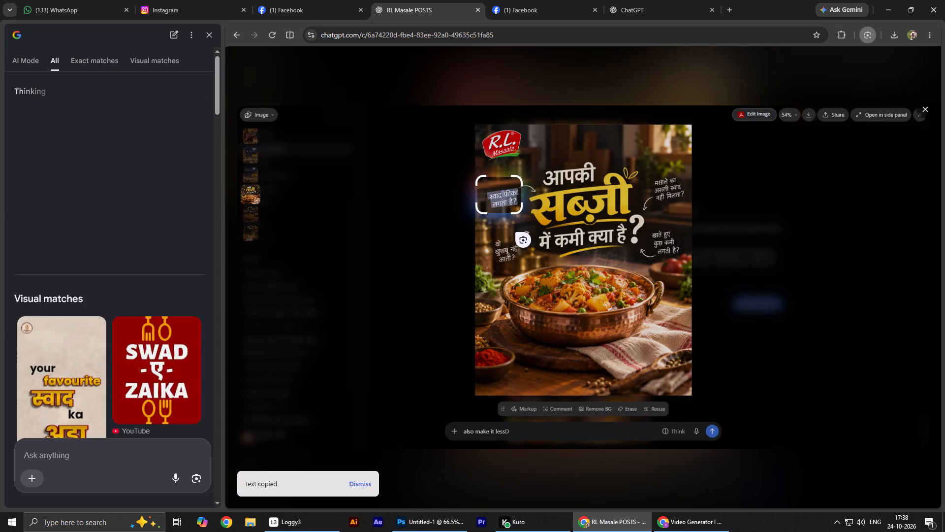
Back in Photoshop, paste स्वाद फीका लगता है? as a new text layer and break it into two lines after फीका.
key("alt+Tab")
key("t")
left_click(283, 282)
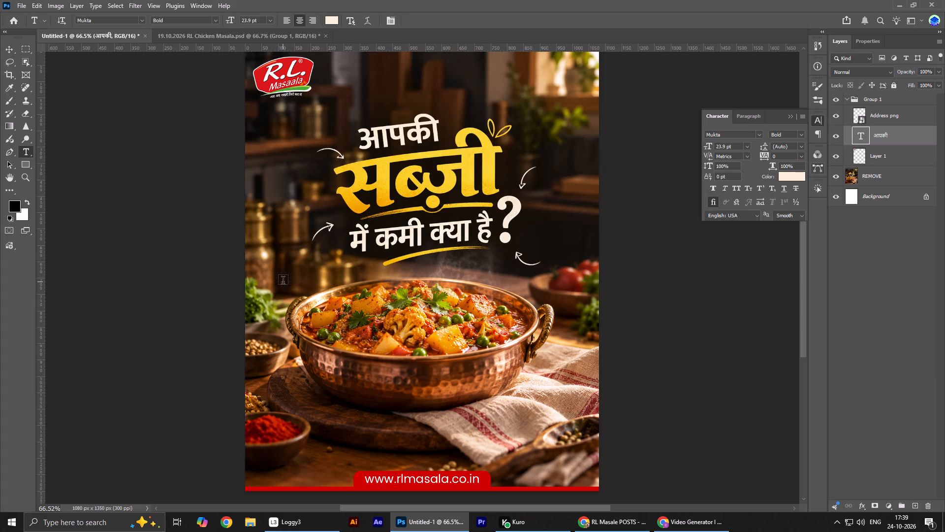
key("ctrl+v")
key("alt+Tab")
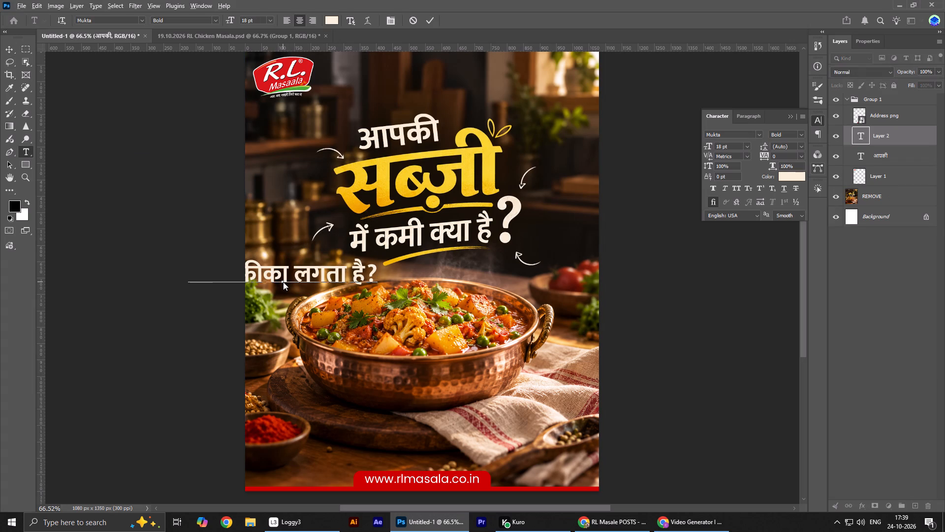
key("alt+Tab")
key("alt+Tab")
left_click(296, 273)
key("BackSpace")
key("Return")
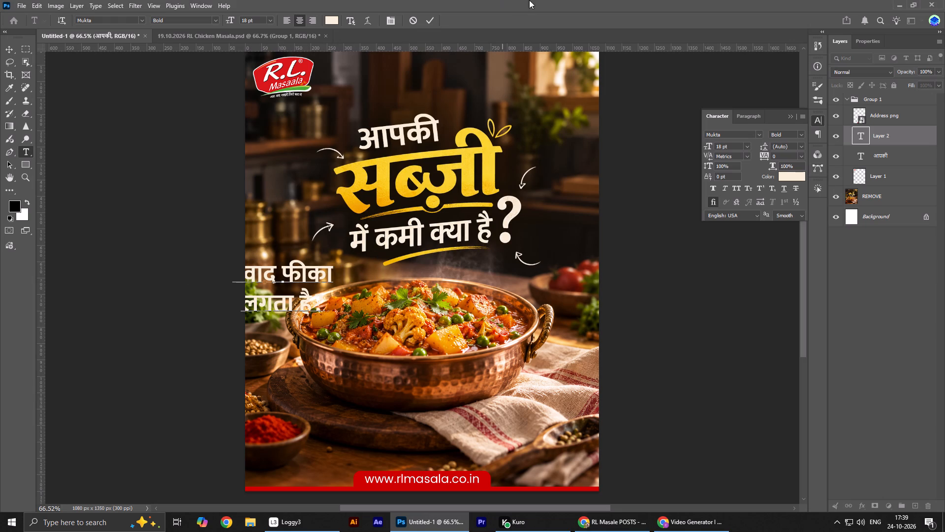
left_click(426, 23)
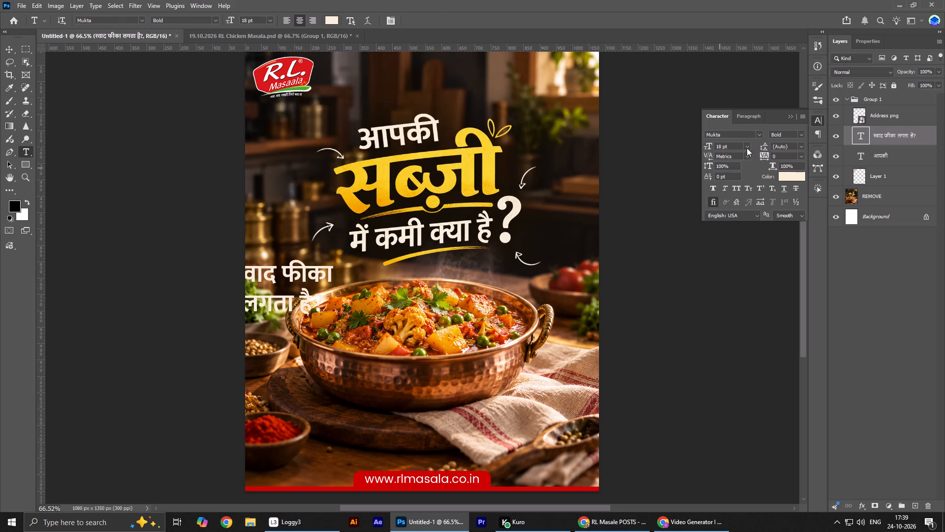
Set the font of the स्वाद फीका लगता है? text to Kalam Regular.
left_click(727, 134)
type("lal")
key("BackSpace")
key("BackSpace")
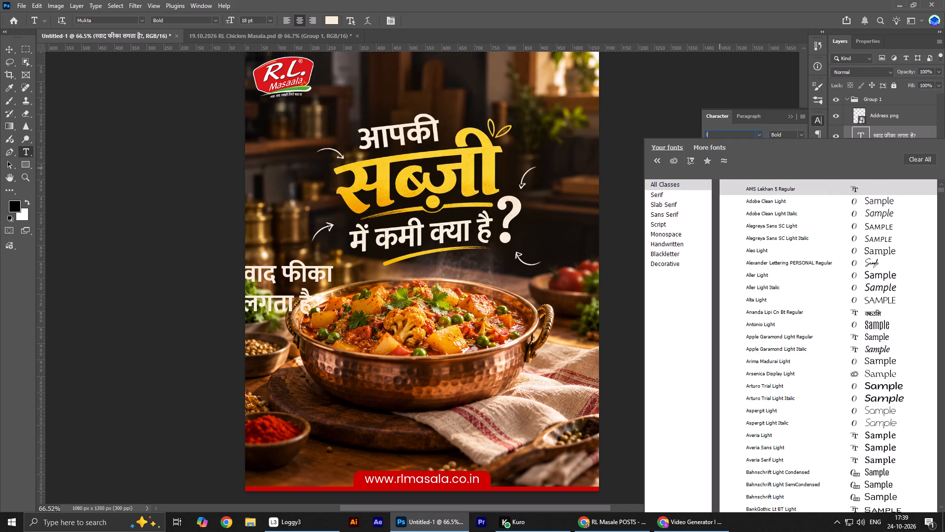
key("BackSpace")
type("ka")
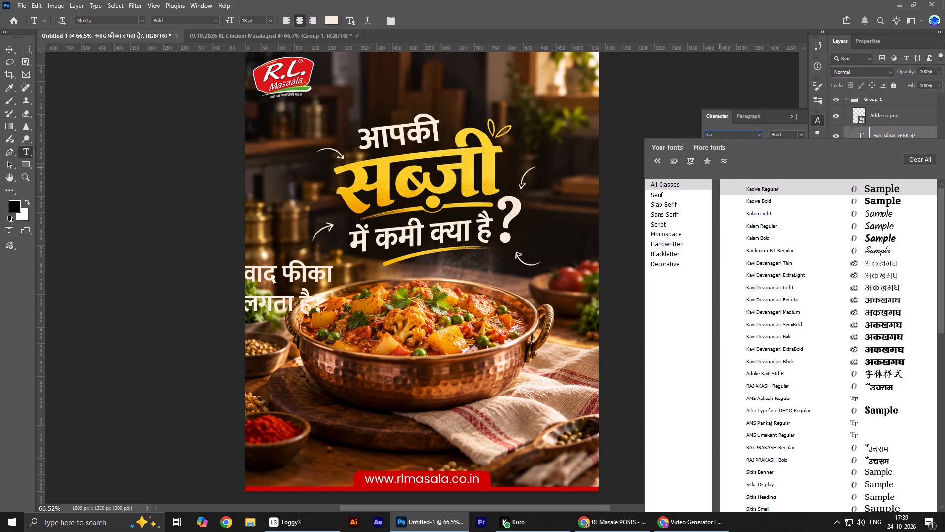
left_click(795, 231)
Scale the स्वाद फीका लगता है? text to about 8.6 pt and place it beside the upper-left arrow.
key("v")
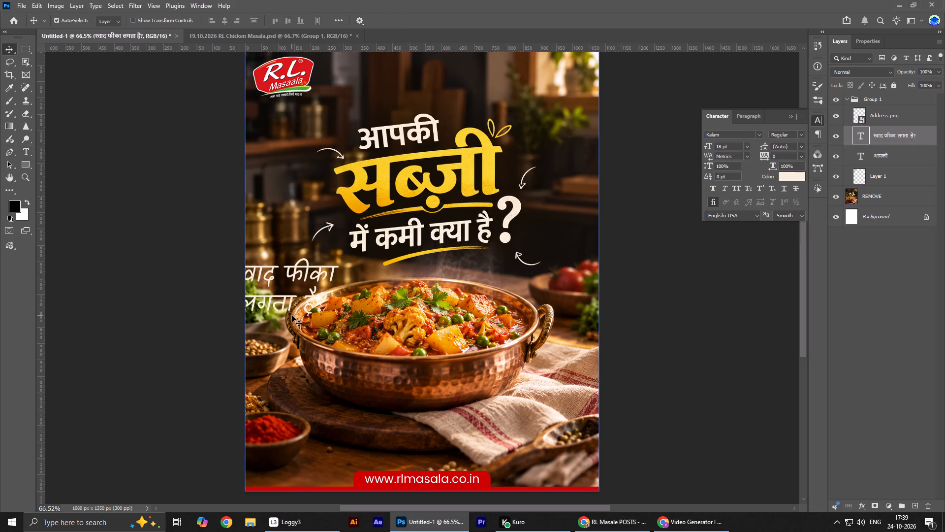
key("ctrl+t")
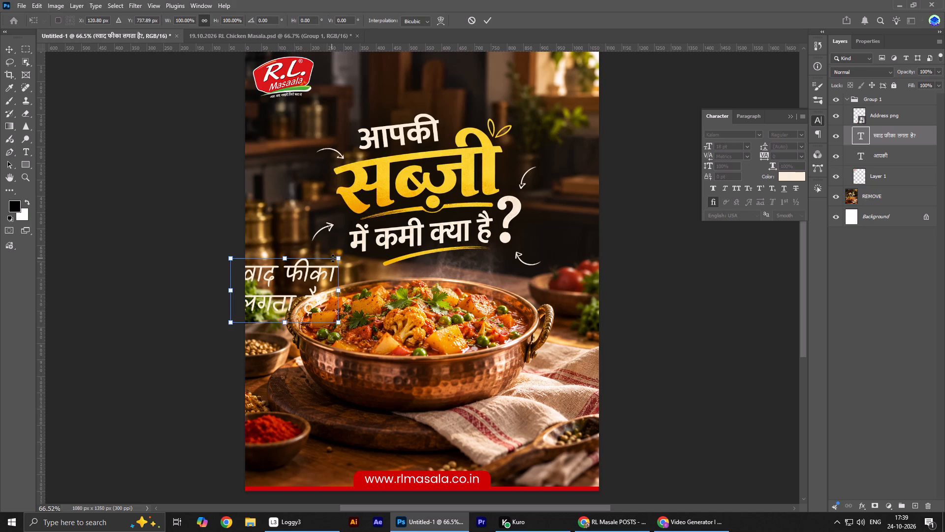
left_click_drag(342, 258, 303, 268)
left_click_drag(284, 294, 284, 194)
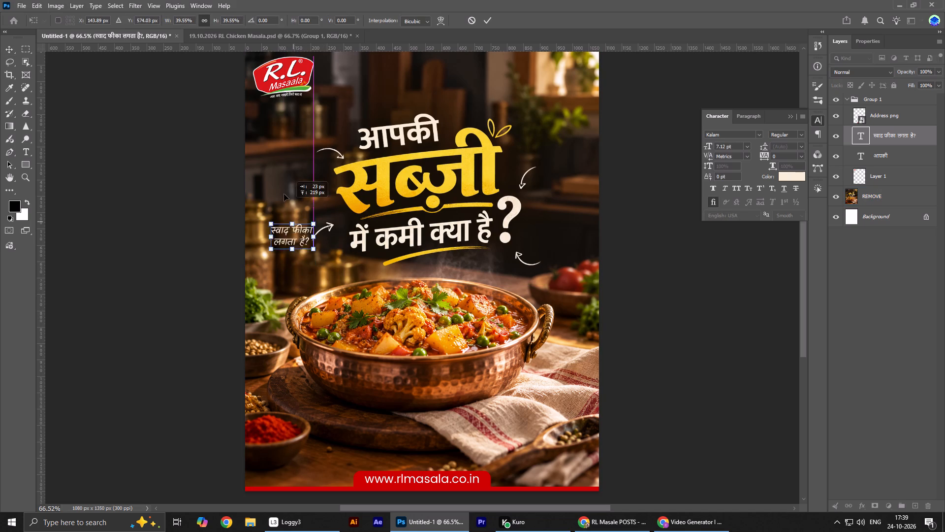
left_click_drag(284, 194, 296, 153)
scroll(295, 157, "up", 12, "alt")
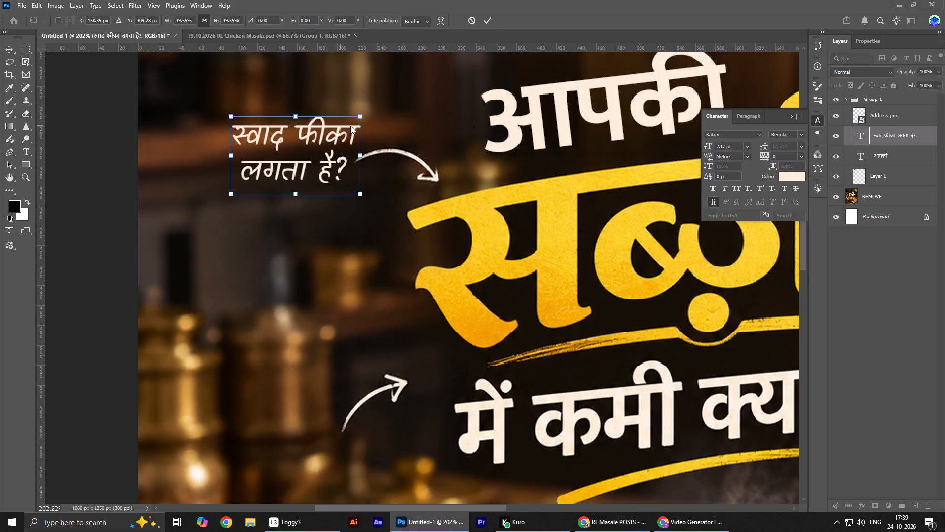
left_click(358, 126)
left_click_drag(363, 115, 378, 109)
left_click_drag(329, 162, 316, 162)
left_click(490, 17)
Rotate the स्वाद फीका लगता है? text about -9.85° and shift it slightly down beside the upper-left arrow.
scroll(273, 243, "down", 1, "alt")
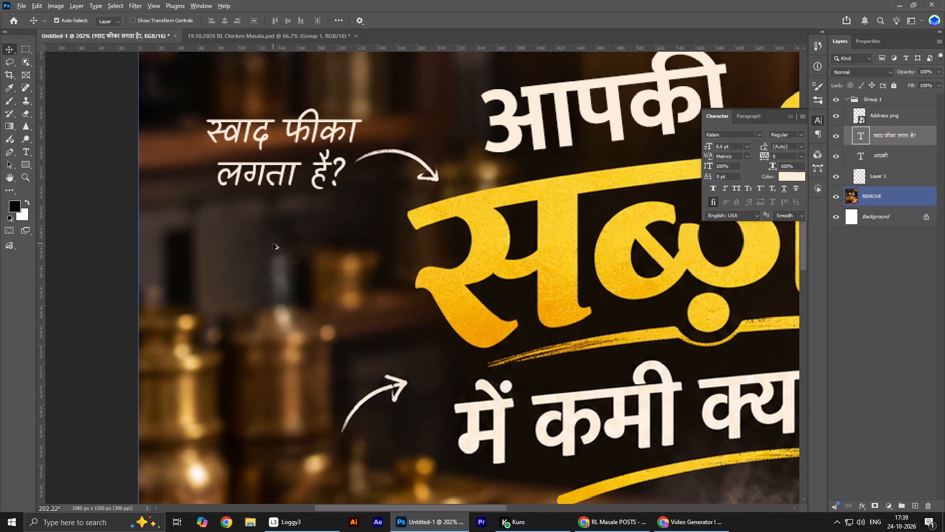
scroll(273, 243, "down", 2, "alt")
key("ctrl+t")
left_click_drag(343, 223, 364, 218)
left_click_drag(288, 182, 291, 191)
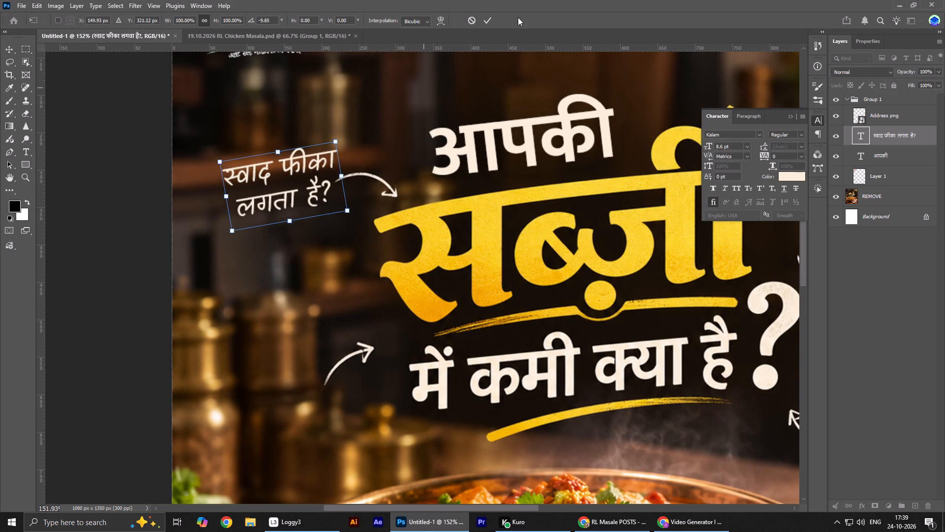
left_click(482, 20)
Duplicate the स्वाद फीका लगता है? text straight down to beside the lower-left arrow.
scroll(308, 220, "down", 6, "alt")
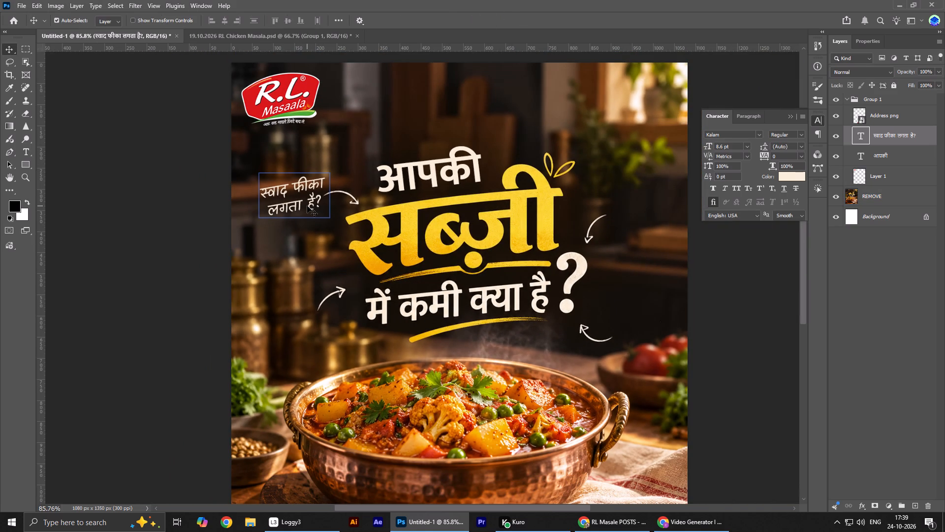
left_click_drag(307, 206, 315, 285)
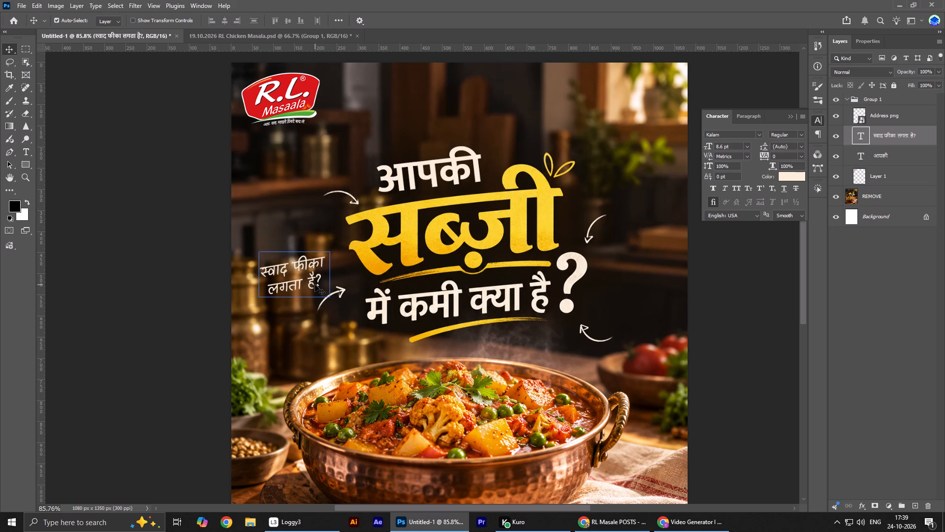
key("ctrl+z")
left_click_drag(315, 207, 329, 289, "alt")
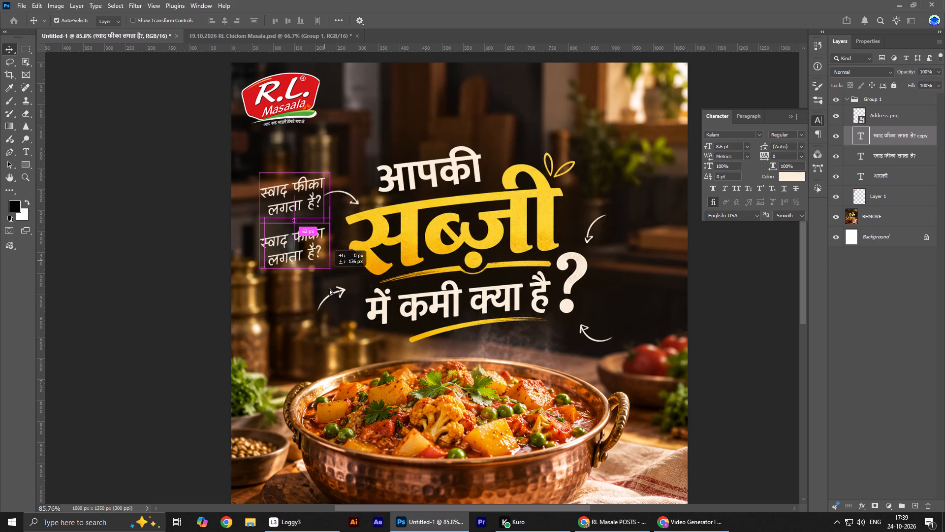
left_click_drag(329, 289, 345, 327, "alt")
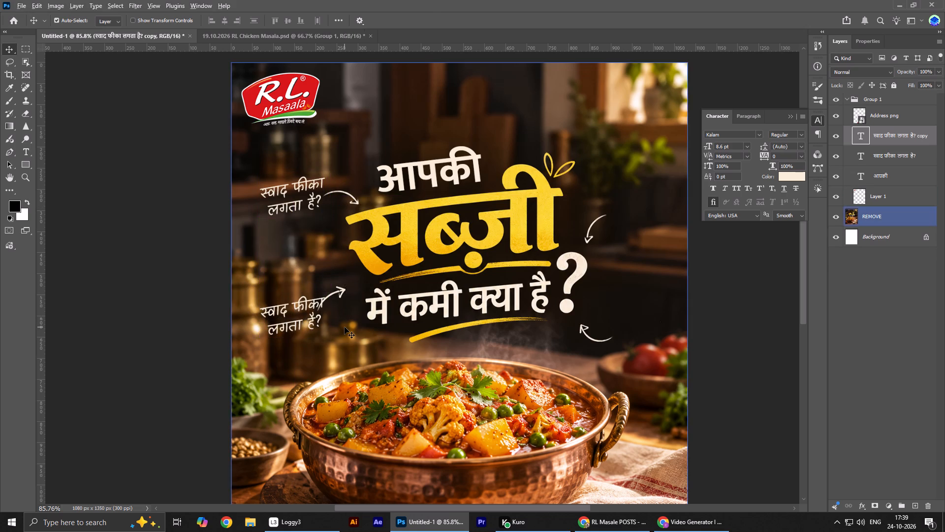
Switch to Chrome and copy the lower-left callout text वो खुशबू नहीं आती? from the reference image.
key("alt+Tab")
left_click_drag(482, 233, 533, 267)
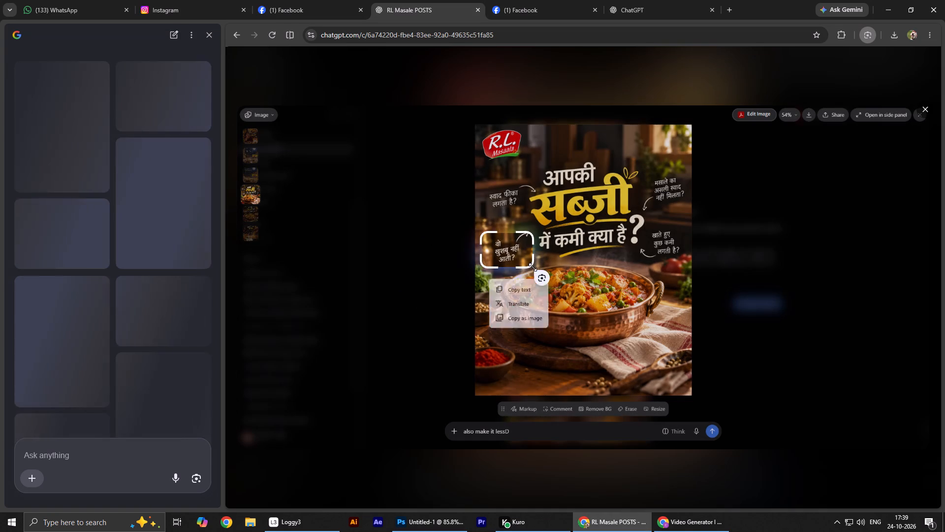
left_click(518, 285)
Back in Photoshop, replace the lower duplicate's text with वो खुशबू नहीं आती? and break it into three lines after वो and नहीं.
key("alt+Tab")
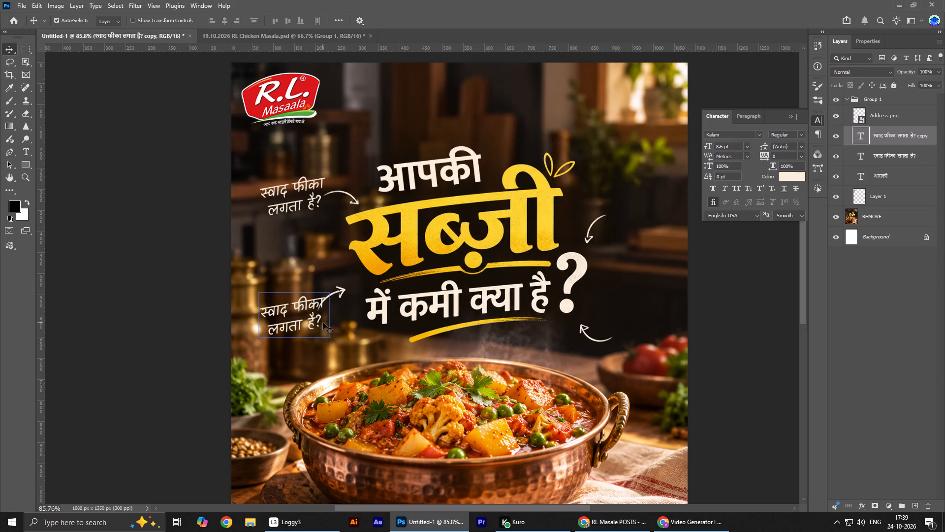
double_click(323, 323)
key("ctrl+a")
key("ctrl+v")
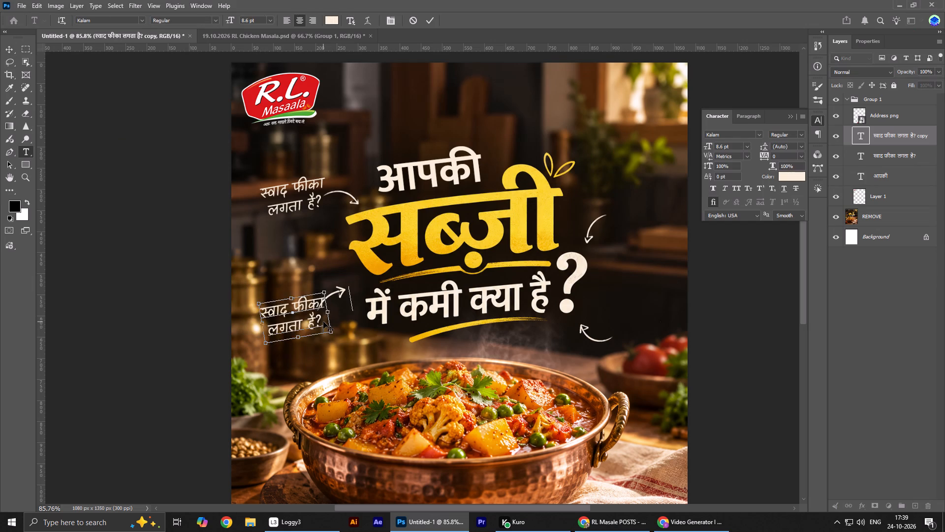
left_click(254, 314)
key("BackSpace")
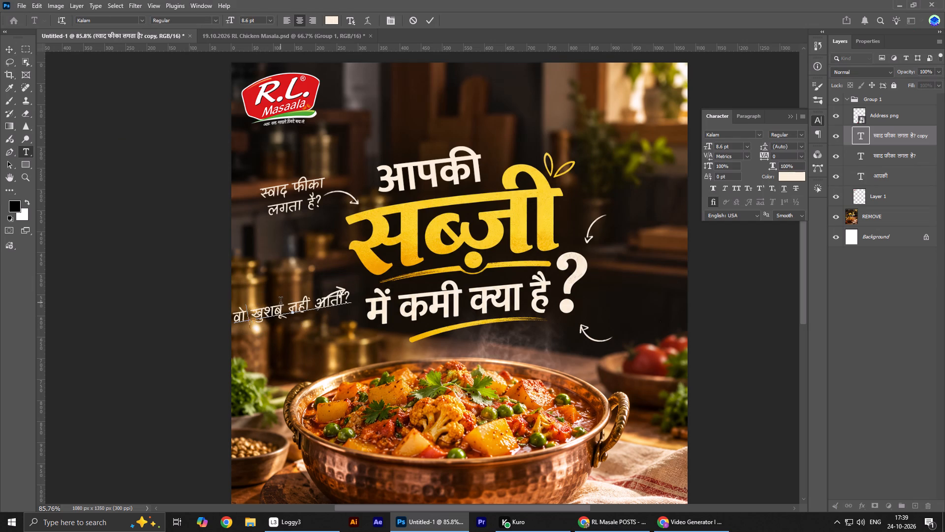
key("Return")
key("alt+Tab")
key("alt+Tab")
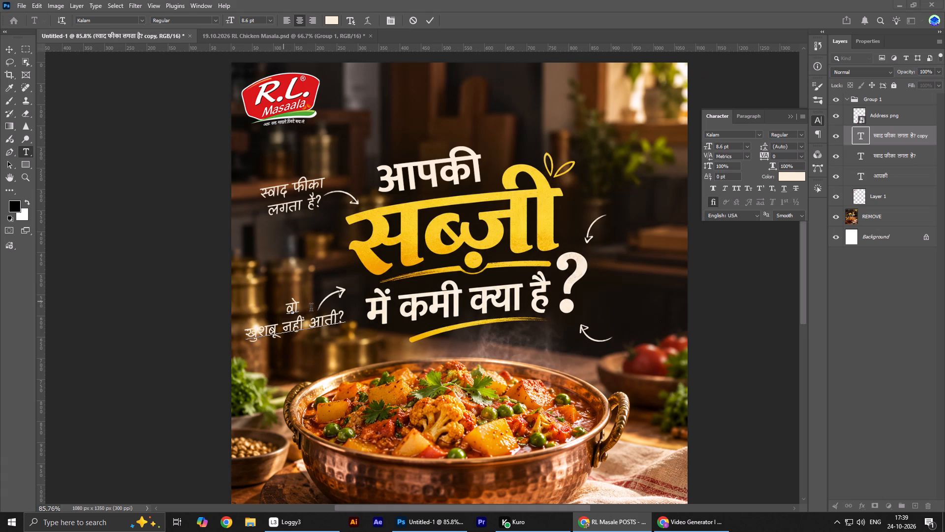
left_click(310, 323)
key("BackSpace")
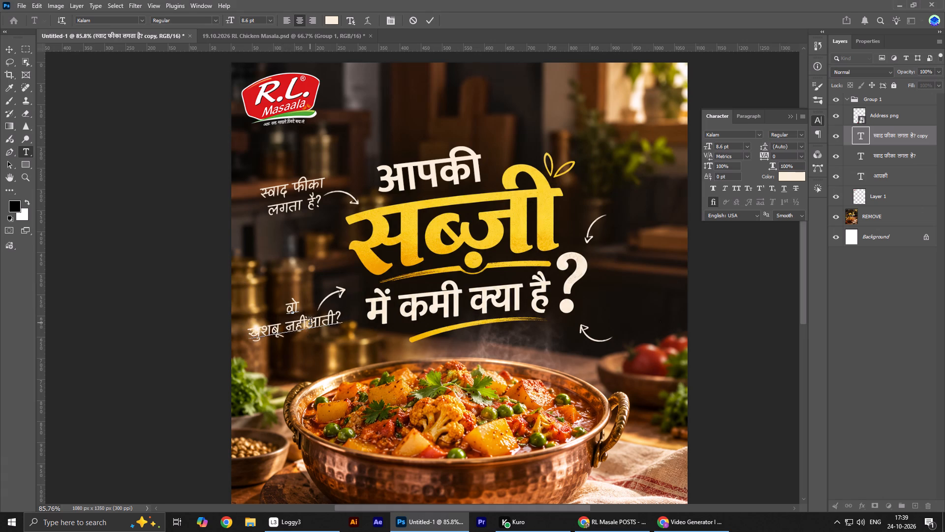
key("Return")
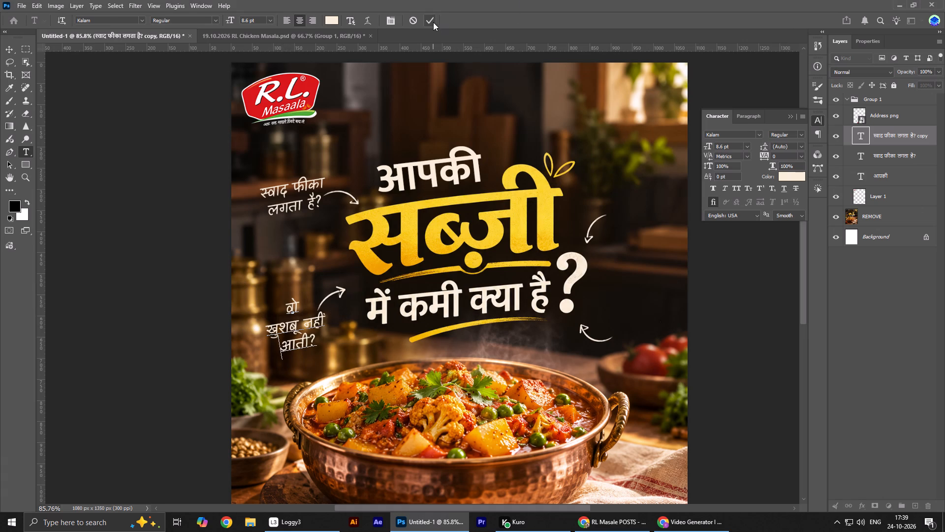
left_click(433, 22)
Rotate the वो खुशबू नहीं आती? text about 8° and shift it slightly right and up beside the lower-left arrow.
left_click(303, 349)
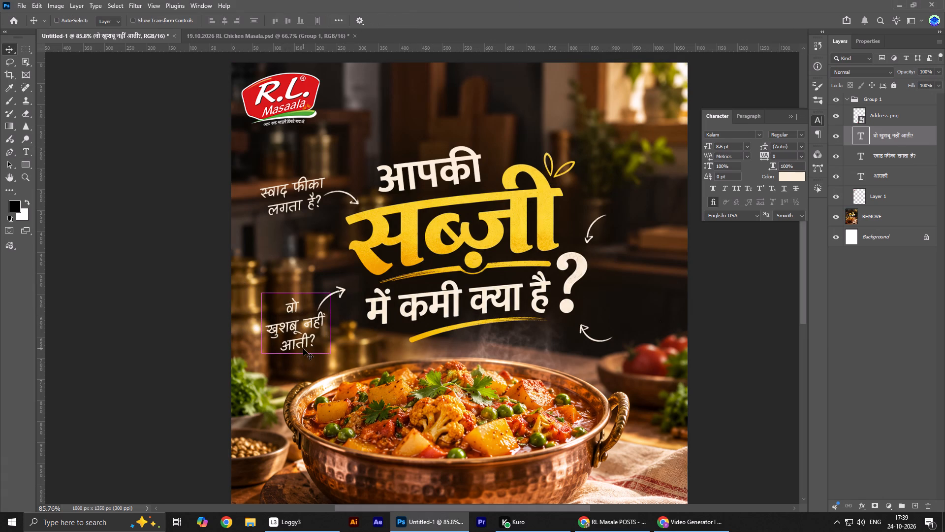
key("ctrl+t")
left_click_drag(340, 368, 326, 371)
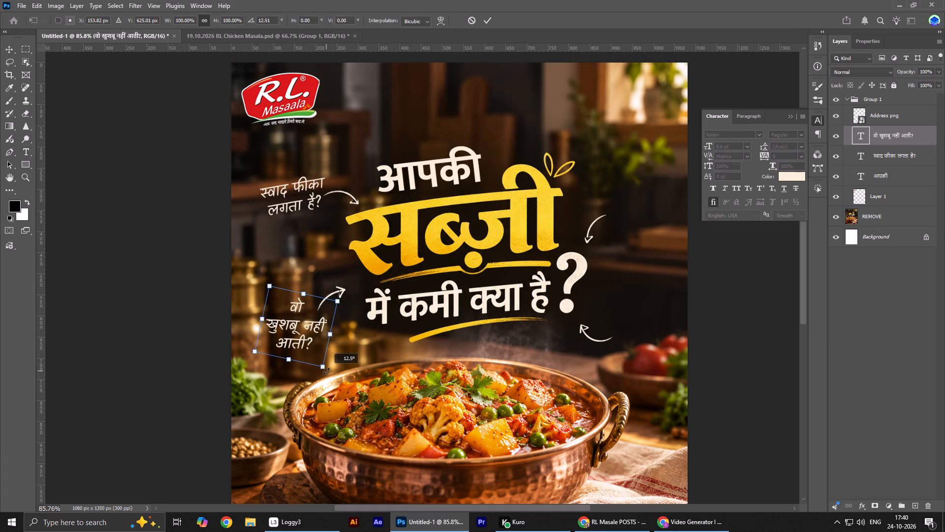
left_click_drag(326, 371, 332, 371)
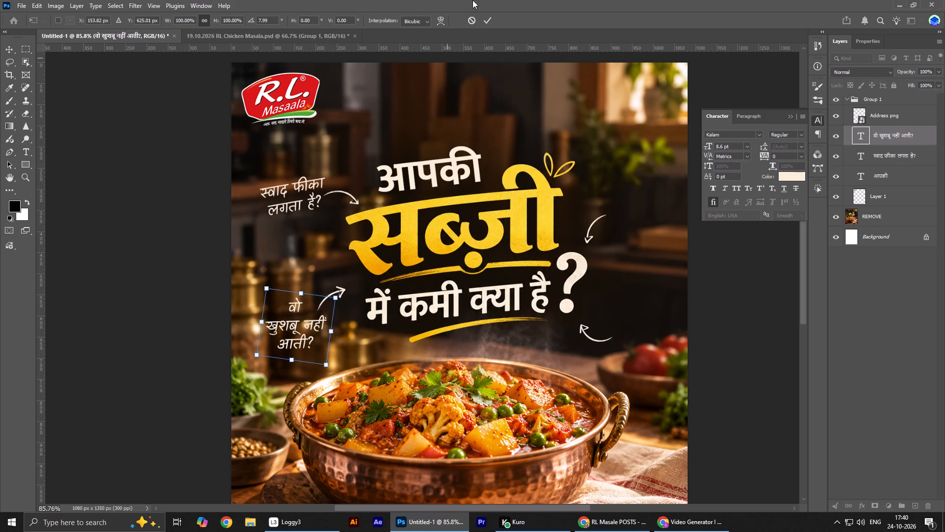
left_click(485, 20)
left_click_drag(293, 337, 301, 334)
left_click(310, 339)
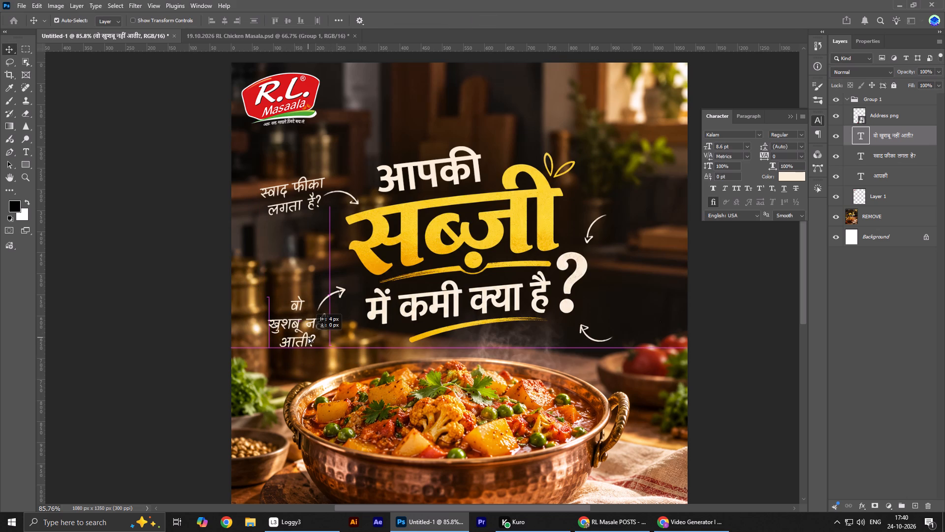
key("Up")
key("Up")
key("Up")
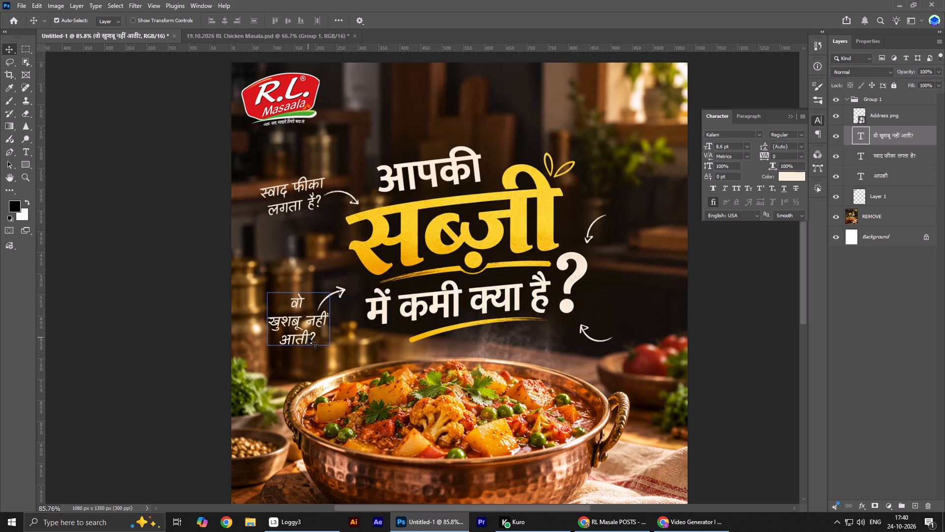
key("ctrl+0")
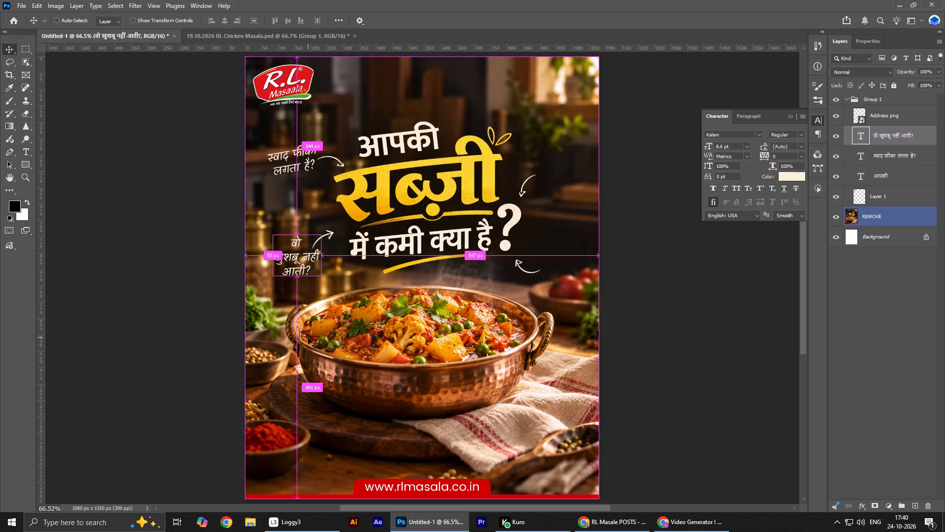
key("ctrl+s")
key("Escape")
Switch to Chrome and copy the lower-right callout text खाते हुए कुछ कमी लगती है? from the reference image.
key("alt+Tab")
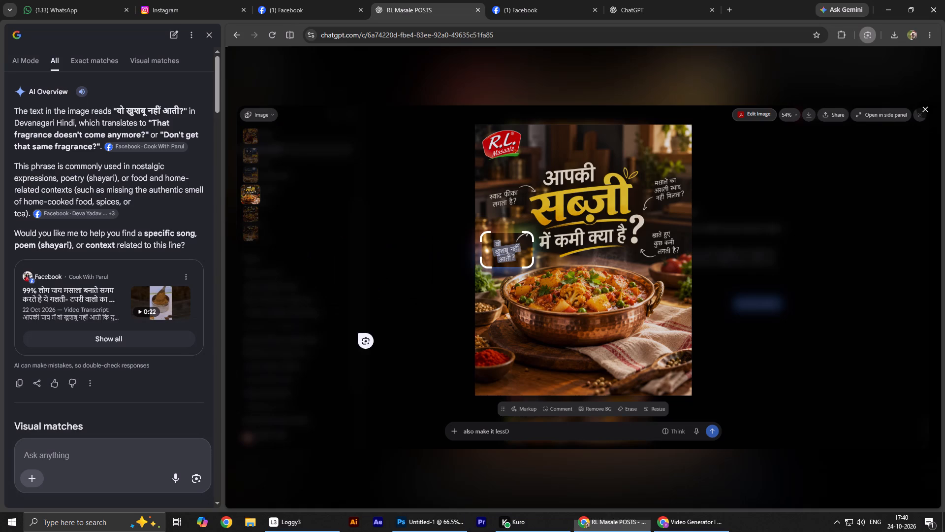
left_click_drag(649, 225, 686, 253)
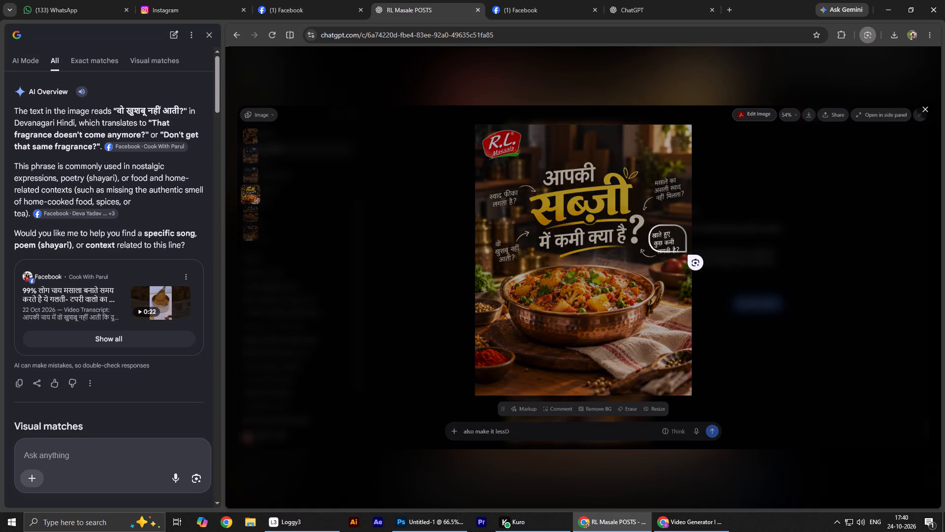
left_click_drag(686, 253, 686, 259)
left_click(674, 281)
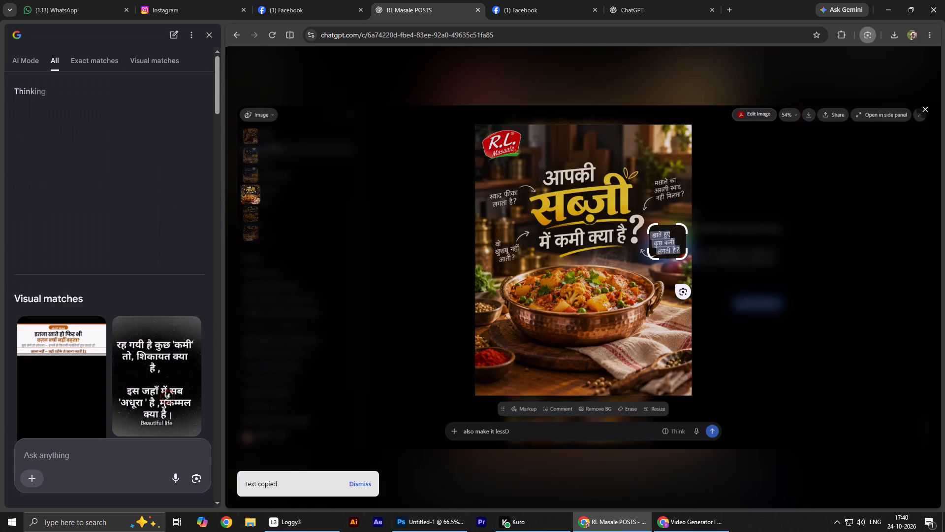
Back in Photoshop, duplicate the वो खुशबू नहीं आती? text across to beside the lower-right arrow.
key("alt+Tab")
left_click_drag(292, 272, 304, 271)
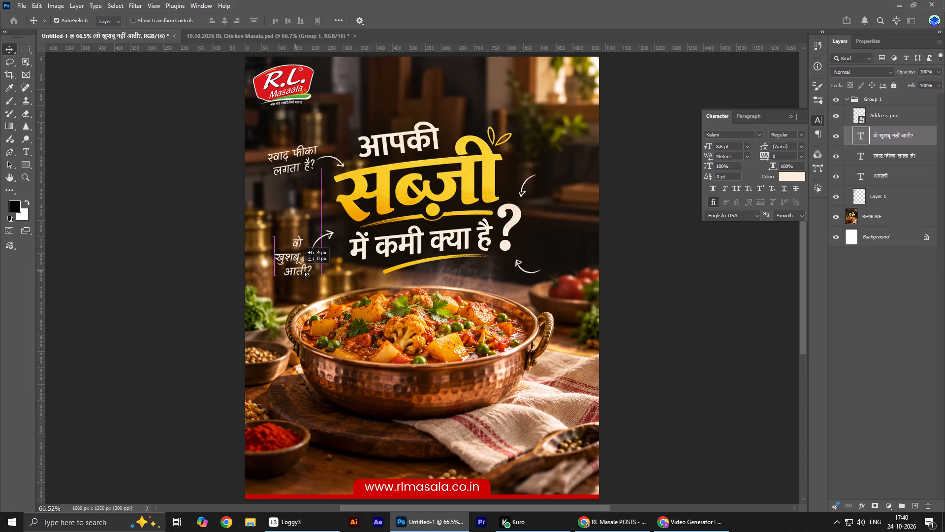
left_click_drag(304, 271, 439, 262)
key("ctrl+z")
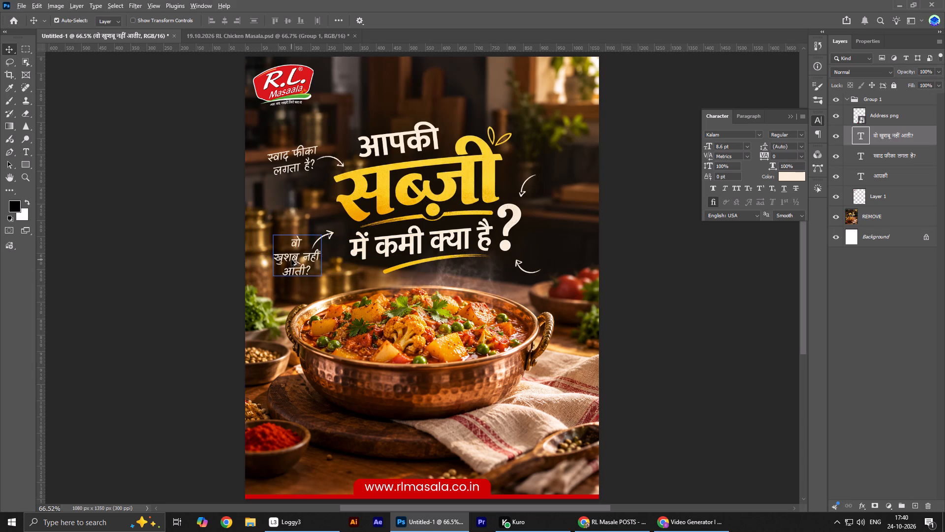
left_click_drag(293, 259, 565, 249, "alt")
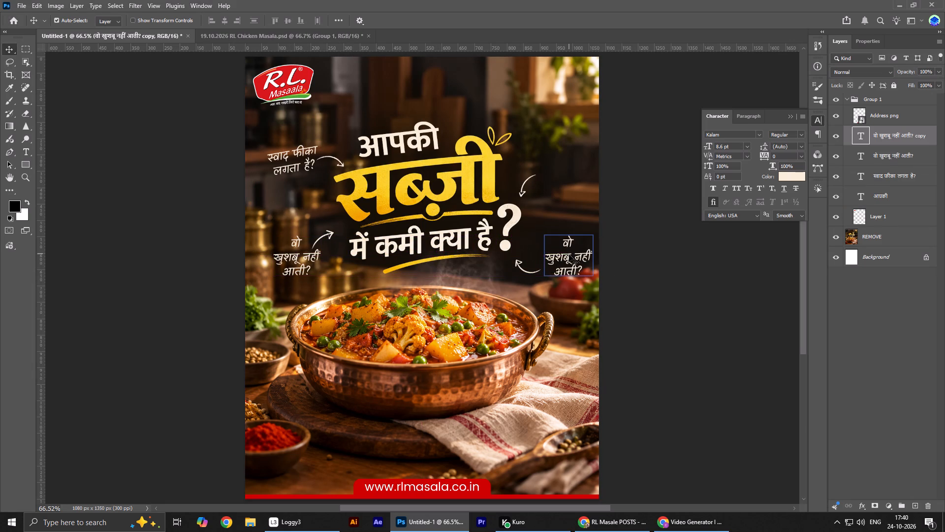
Replace the lower-right duplicate's text with खाते हुए कुछ कमी लगती है? and break it into three lines after हुए and कमी.
double_click(569, 255)
key("ctrl+v")
key("alt+Tab")
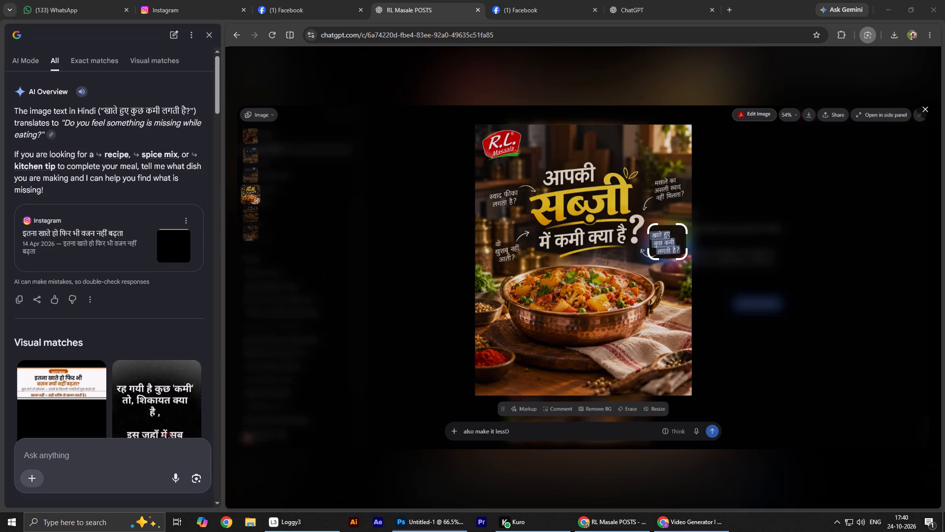
key("alt+Tab")
left_click(543, 245)
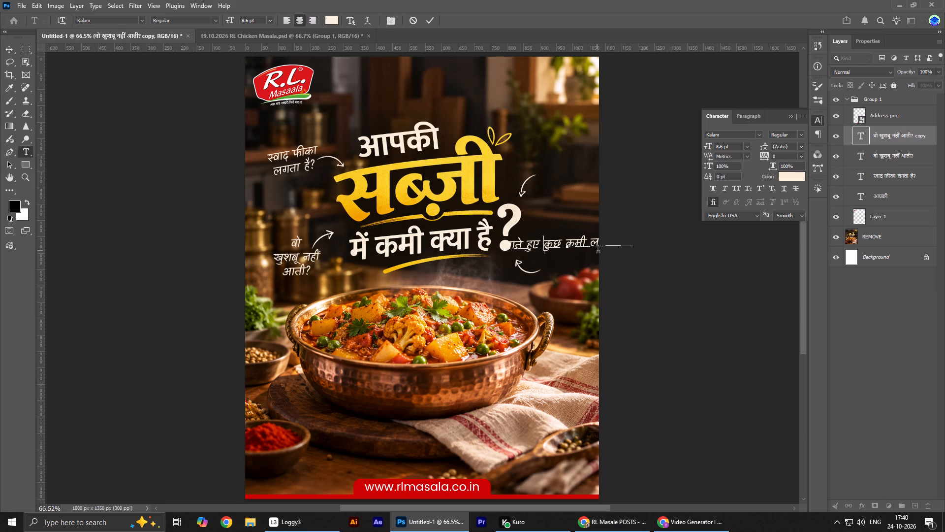
key("BackSpace")
key("Return")
key("alt+Tab")
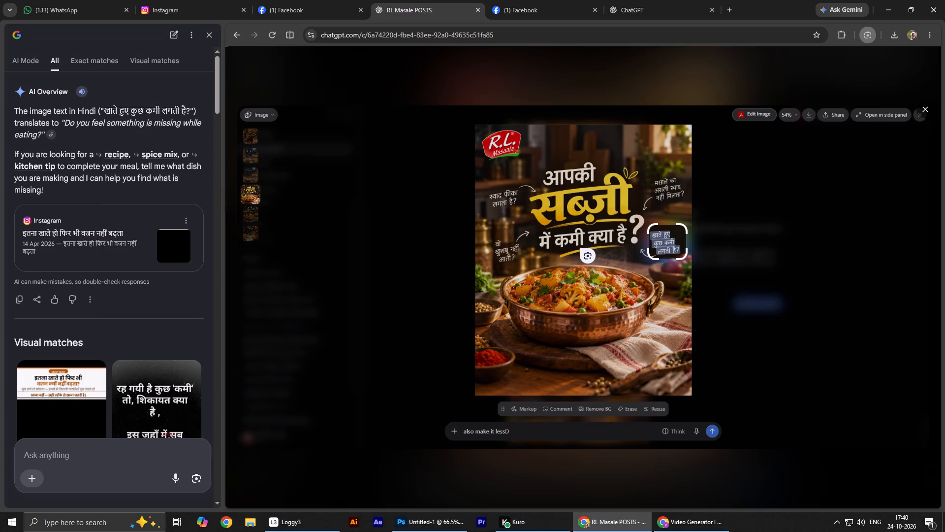
key("alt+Tab")
left_click(574, 256)
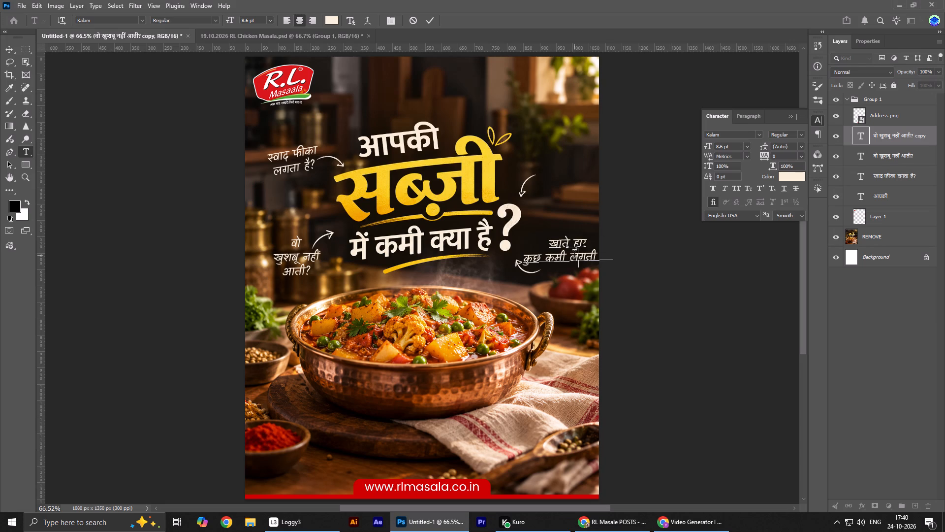
left_click(570, 260)
key("BackSpace")
key("Return")
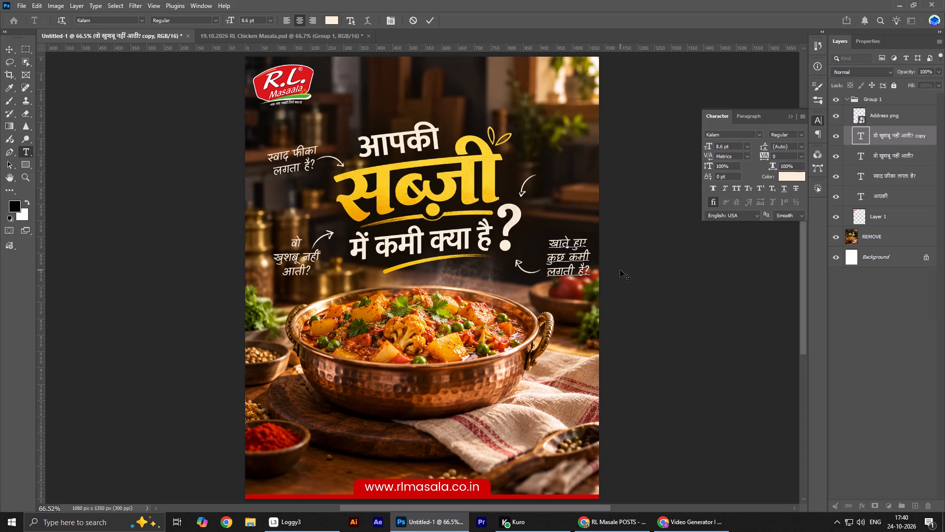
left_click(432, 26)
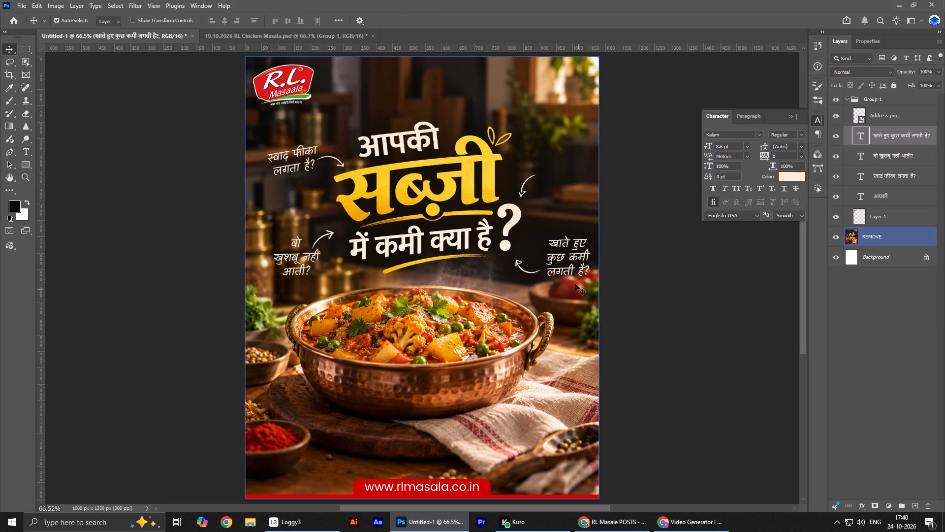
Shift the खाते हुए कुछ कमी लगती है? text slightly down and left beside the lower-right arrow.
left_click_drag(569, 272, 569, 279)
key("Left")
key("Left")
key("Left")
key("Down")
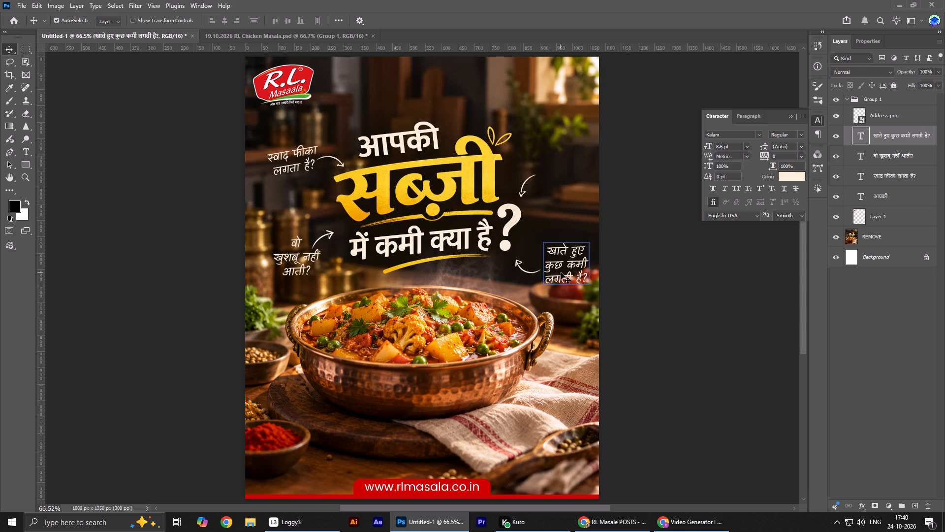
key("Down")
key("Down")
key("Down")
key("Down")
key("Down")
key("Down")
key("Left")
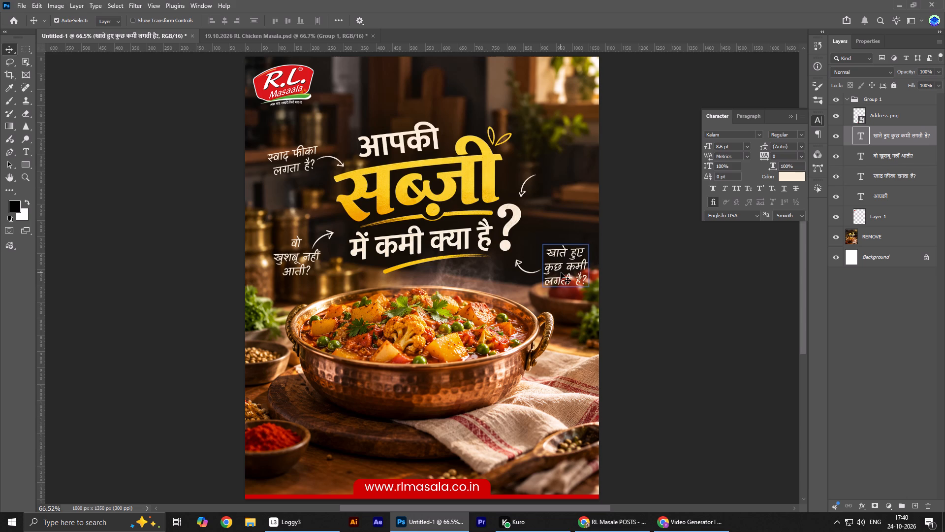
Duplicate the खाते हुए कुछ कमी लगती है? text upward to beside the upper-right arrow.
left_click_drag(561, 272, 545, 185, "alt")
Switch to Chrome and copy the upper-right callout text मसाले का असली स्वाद नहीं मिलता? from the reference image.
key("alt+Tab")
left_click_drag(648, 167, 682, 198)
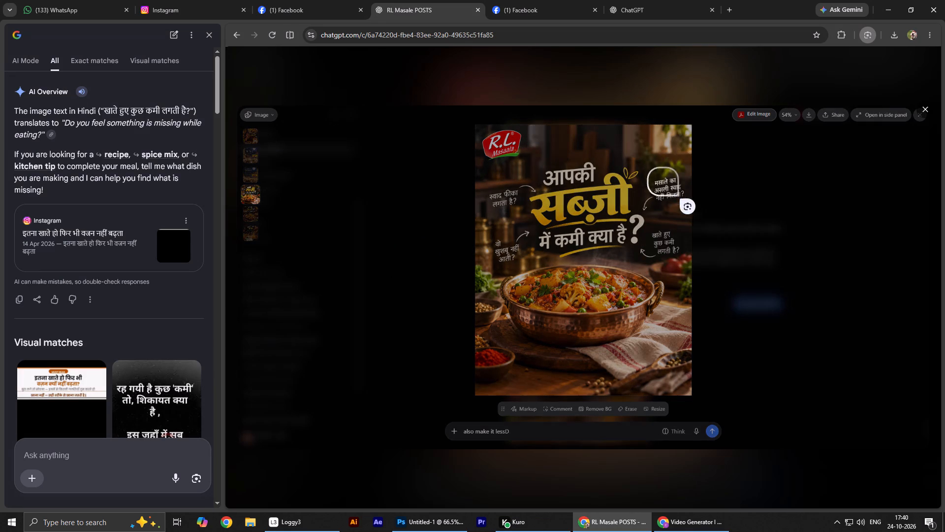
left_click_drag(682, 198, 690, 205)
left_click(680, 221)
Switch to Photoshop and replace the upper-right duplicate's text with मसाले का असली स्वाद नहीं मिलता ?, broken into three lines after का and स्वाद.
key("alt+Tab")
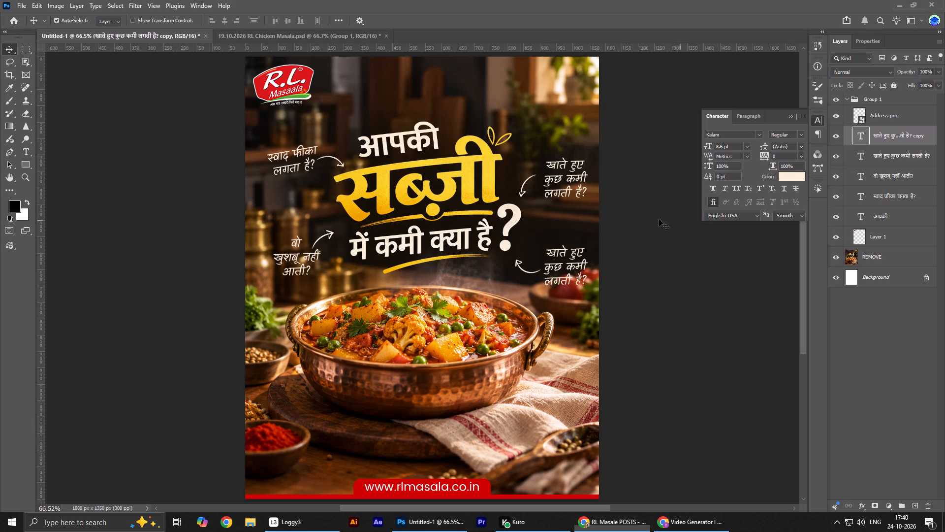
double_click(573, 163)
key("ctrl+v")
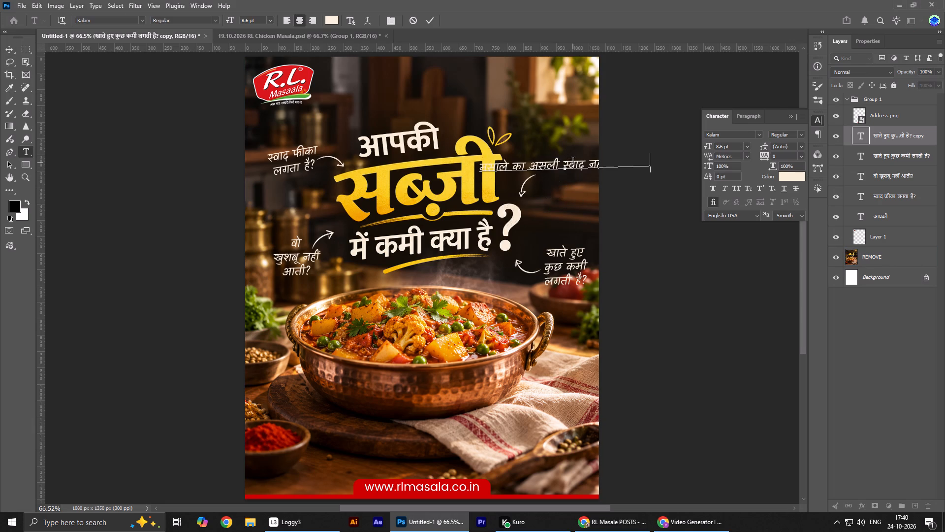
key("alt+Tab")
key("alt+Tab")
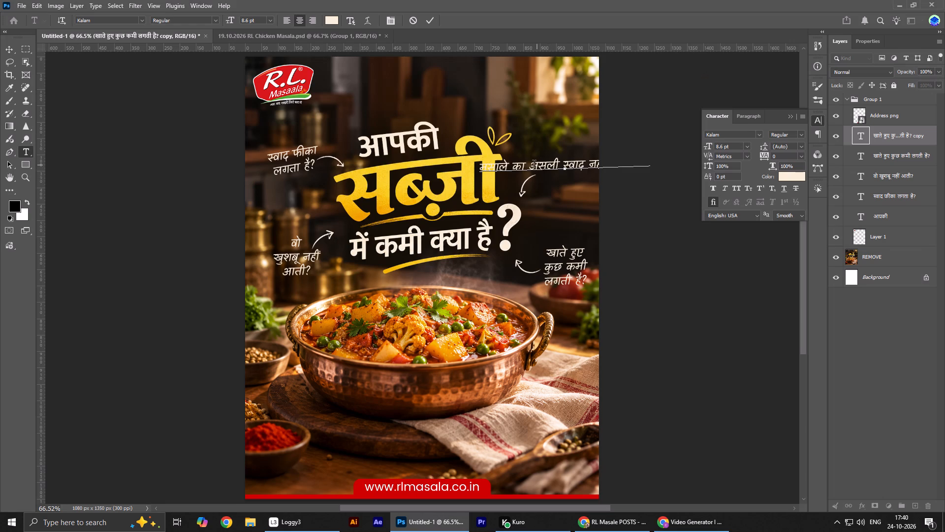
left_click(533, 166)
key("BackSpace")
key("Return")
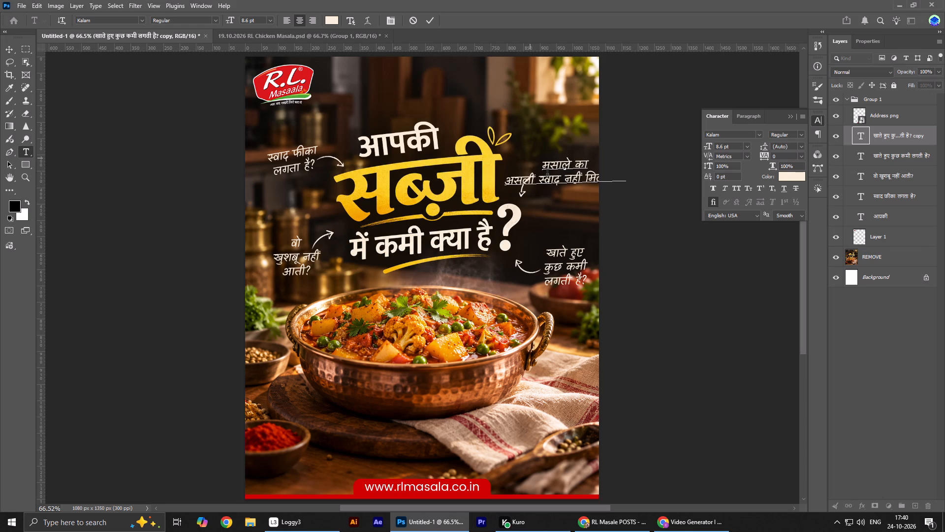
left_click(568, 180)
key("BackSpace")
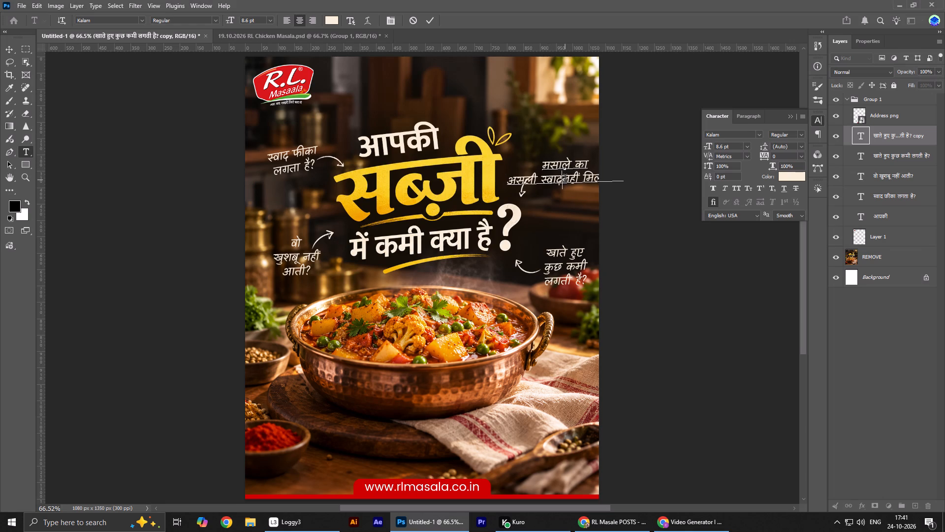
key("Return")
left_click(431, 17)
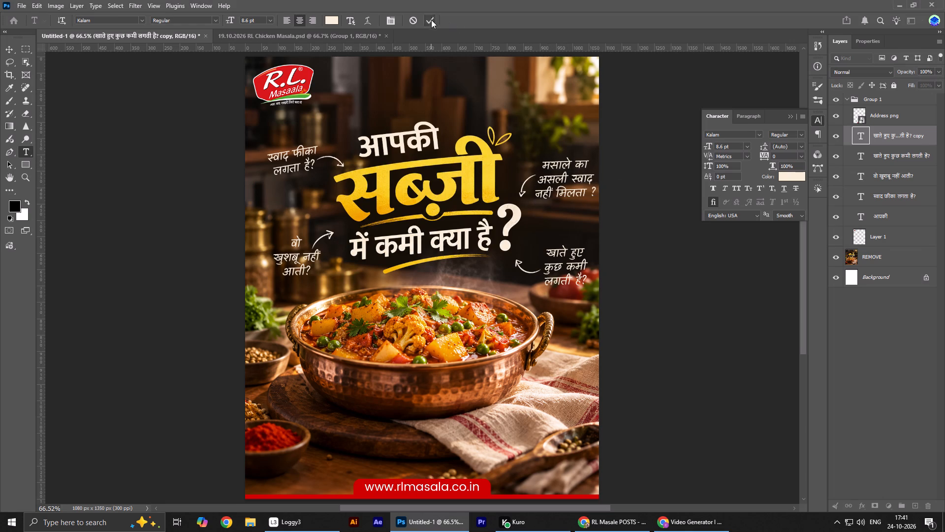
Scale the upper-right मसाले का असली स्वाद callout to about 89%, nudge it up and tilt it about 5° counter-clockwise.
key("ctrl+t")
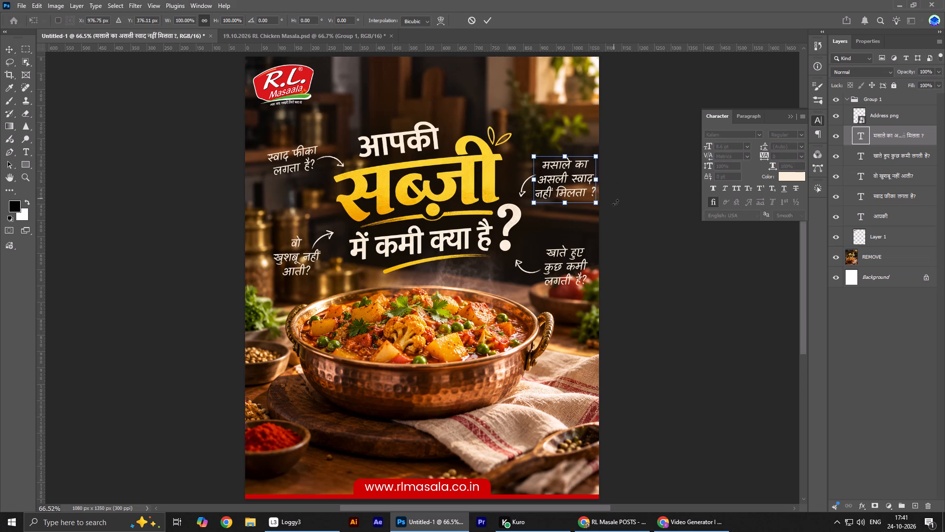
left_click_drag(597, 159, 587, 159)
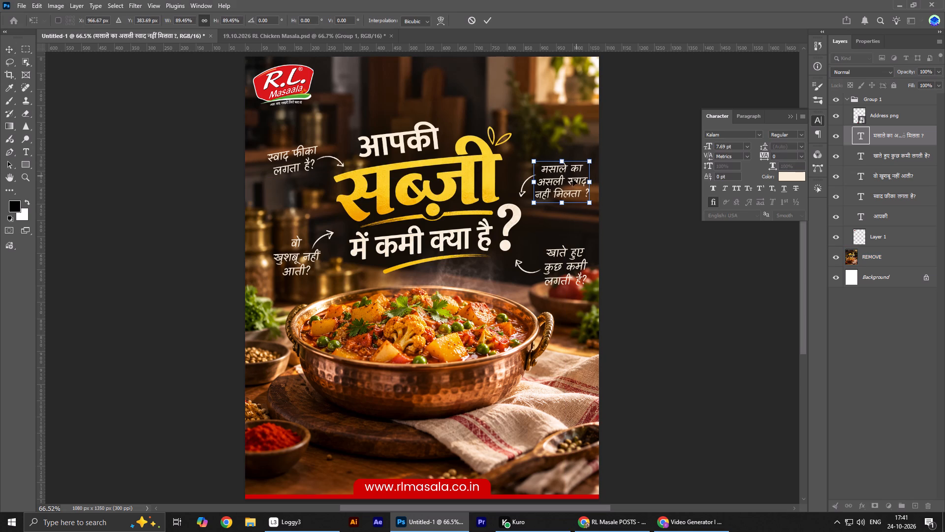
left_click_drag(573, 180, 573, 175)
left_click_drag(590, 210, 597, 210)
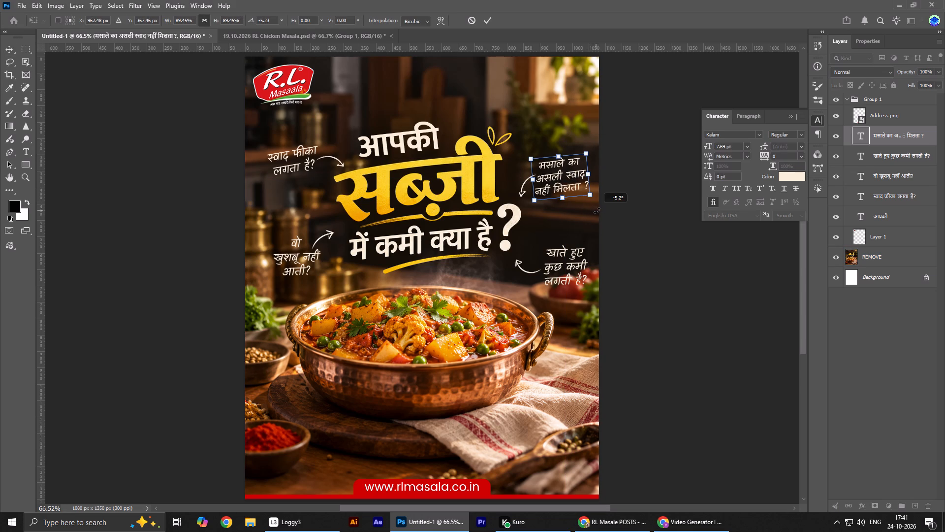
left_click_drag(597, 210, 598, 210)
key("Return")
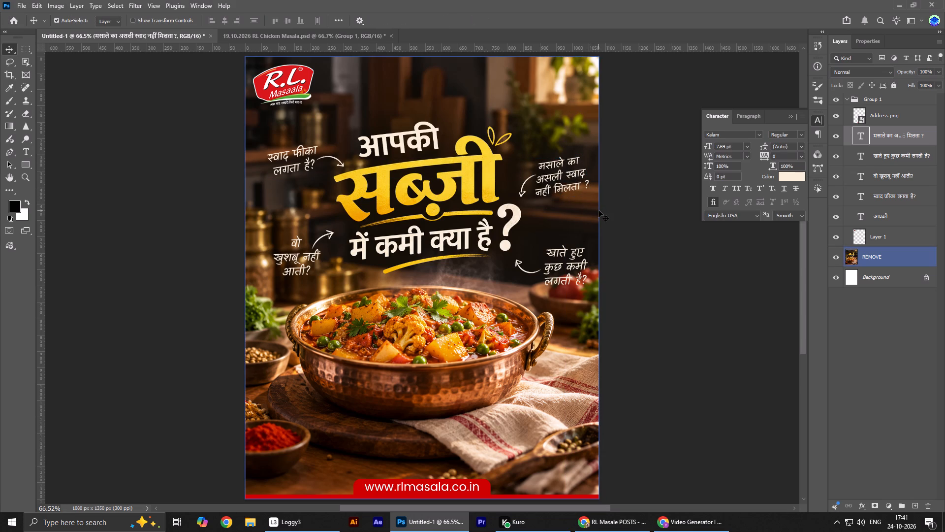
Save the document as the PSD 24.10.2026 RL Sabji mein kami in the Vaibhav > RL > POSTS folder, with maximized compatibility.
key("ctrl+0")
key("ctrl+0")
key("ctrl+0")
scroll(618, 203, "up", 1)
scroll(553, 198, "down", 6, "alt")
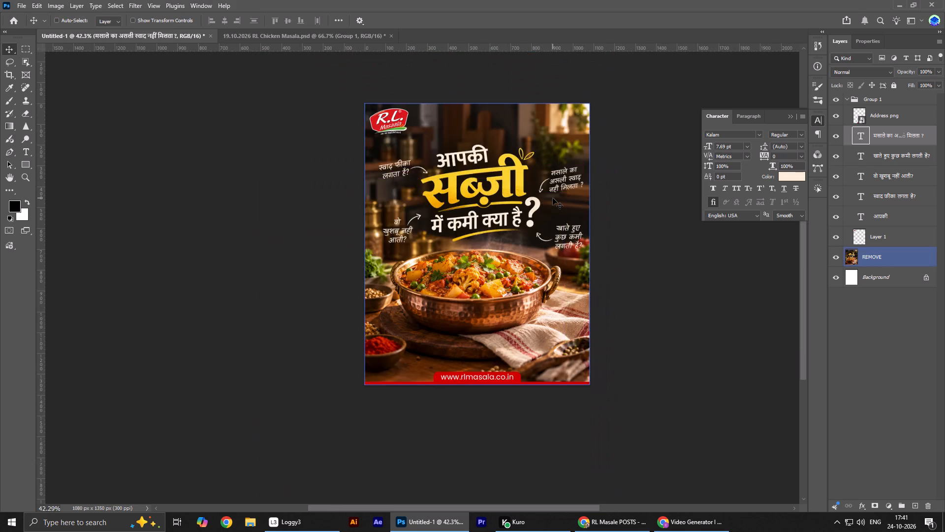
key("ctrl+0")
key("ctrl+0")
key("ctrl+s")
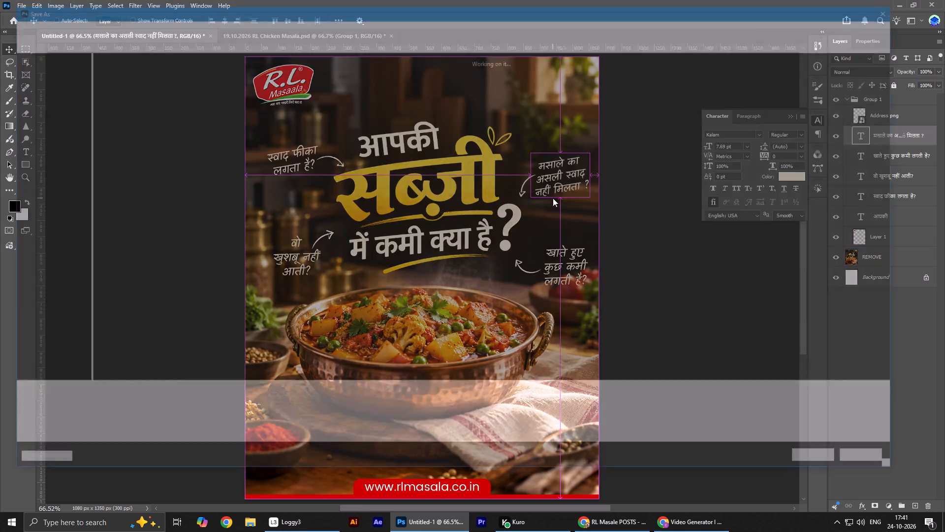
left_click(170, 21)
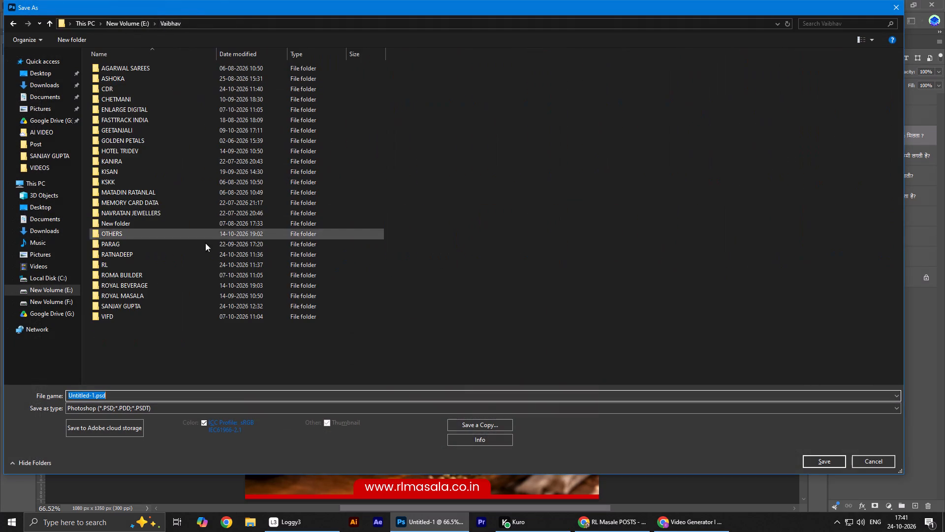
double_click(148, 262)
left_click(131, 72)
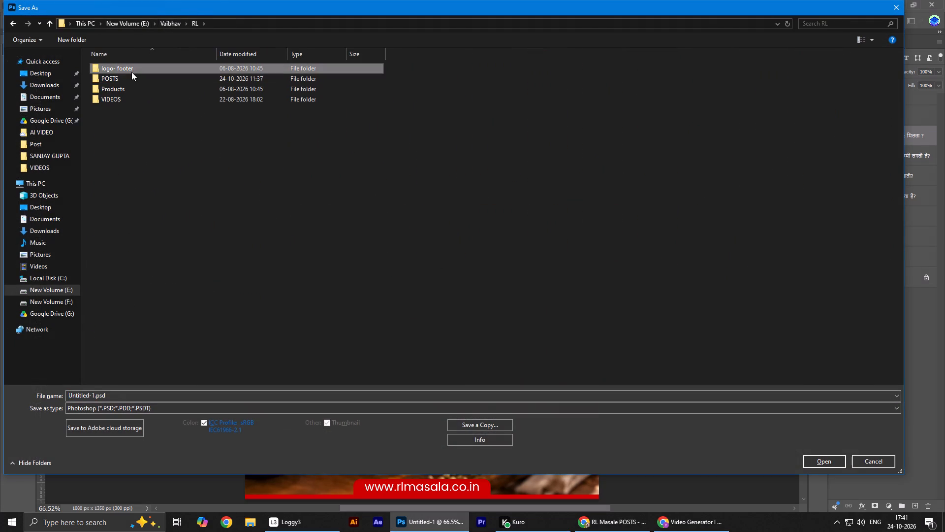
double_click(128, 74)
left_click(127, 396)
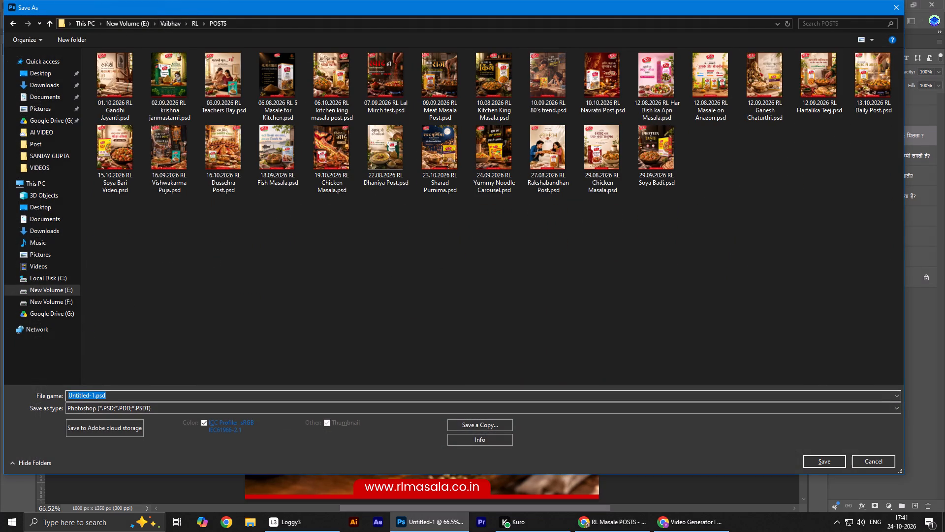
type("24.10.2026 RL")
key("space")
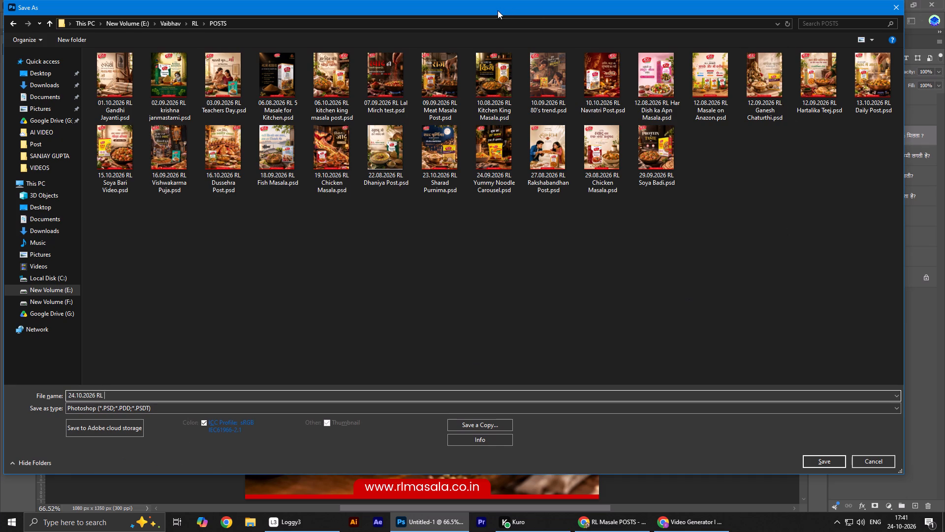
left_click_drag(498, 10, 523, 25)
type("Sabji mein kami")
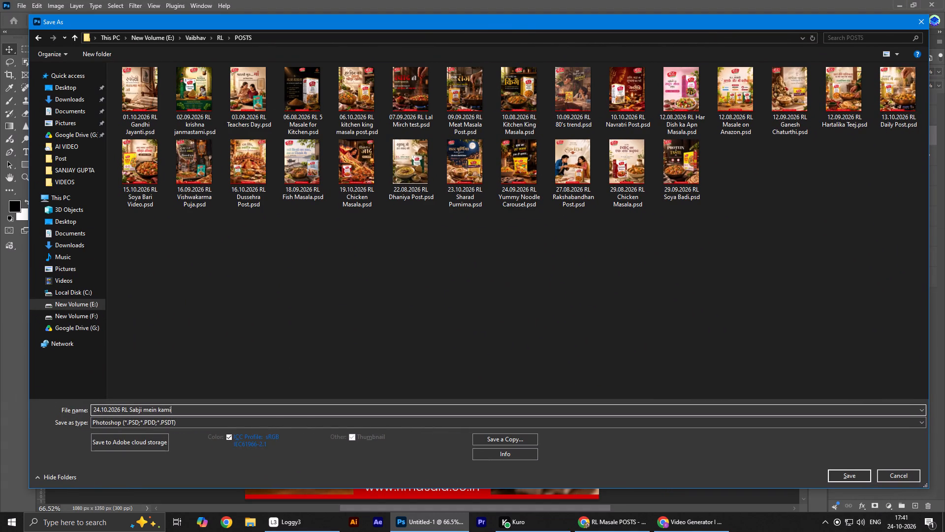
key("Return")
key("Return")
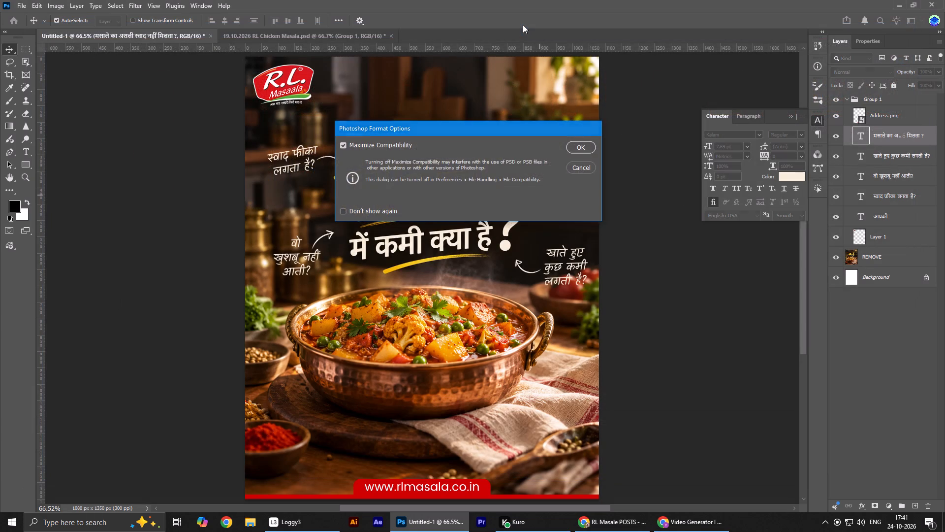
Export slide 1 to the Desktop as the PNG 24.10.2026 RL Sabji mein kami 1.
key("ctrl+w")
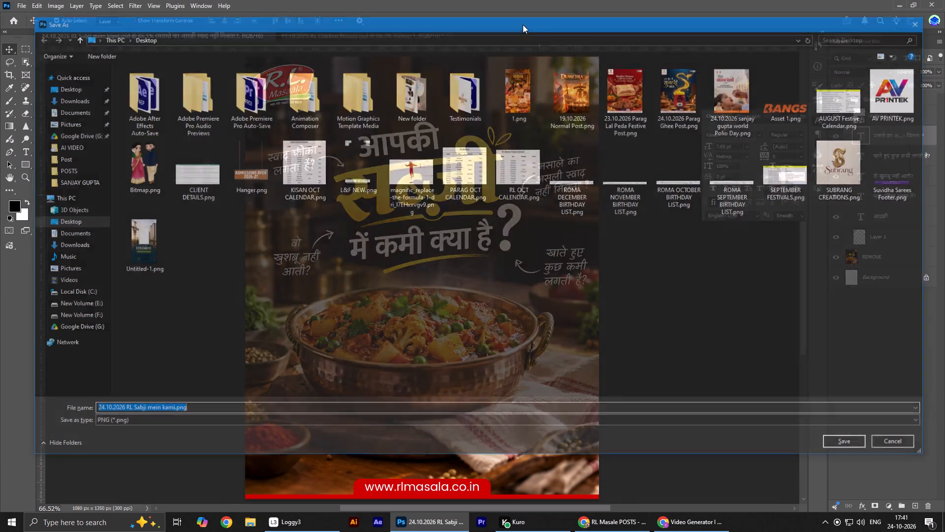
key("Right")
key("Left")
key("Left")
key("Left")
key("Left")
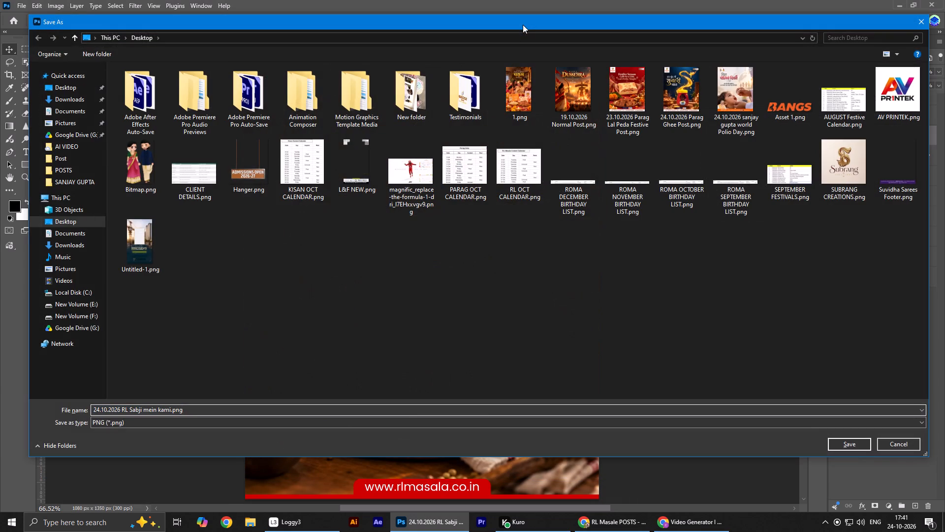
key("space")
type("1")
key("Return")
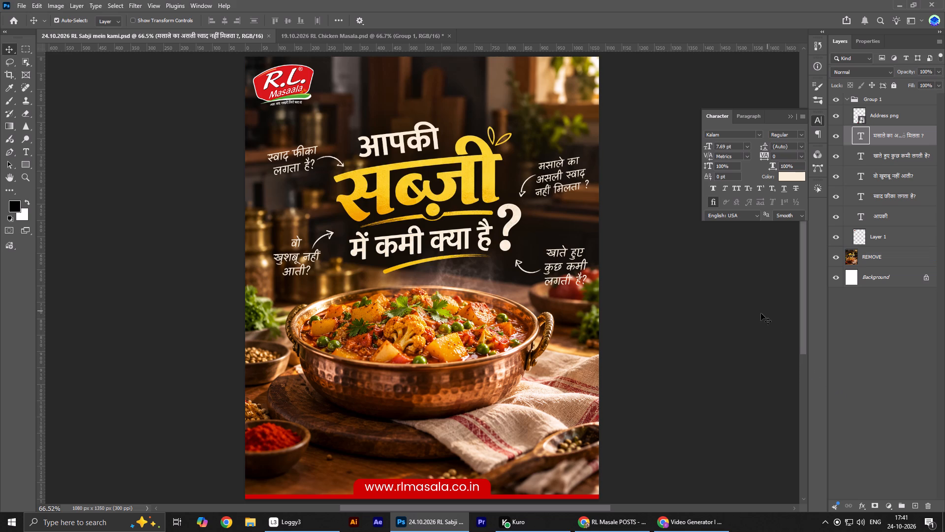
Move the logo layer, Layer 1, directly below Address png in Group 1.
key("ctrl+0")
key("ctrl+0")
key("ctrl+0")
left_click(887, 240)
left_click_drag(908, 238, 897, 134)
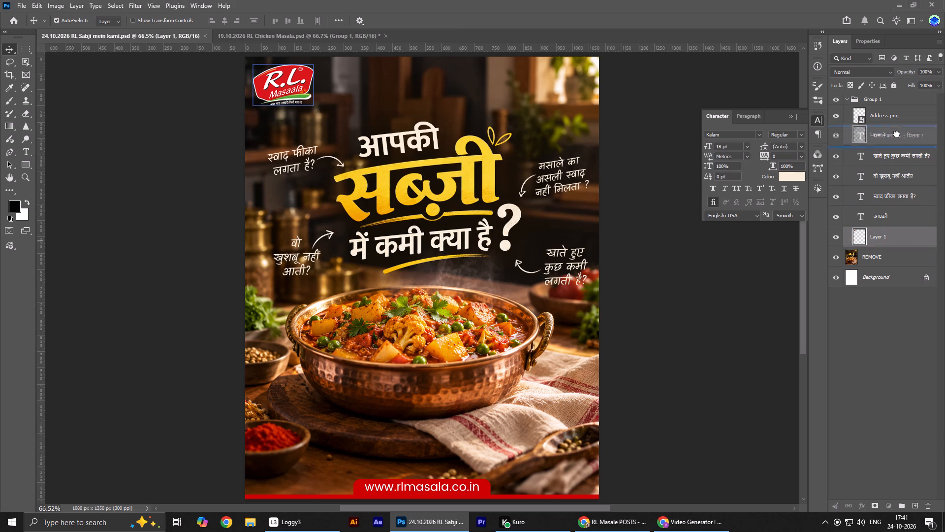
left_click_drag(897, 134, 897, 129)
Move the five Hindi text layers out of Group 1 and place Group 1 at the top of the layer stack.
left_click(895, 156)
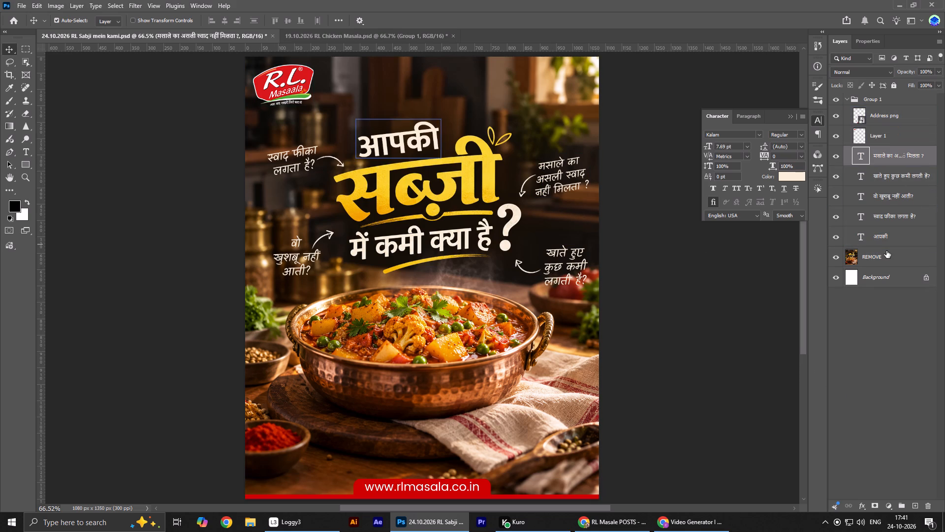
left_click(894, 242, "shift")
left_click_drag(906, 148, 896, 94)
left_click(847, 200)
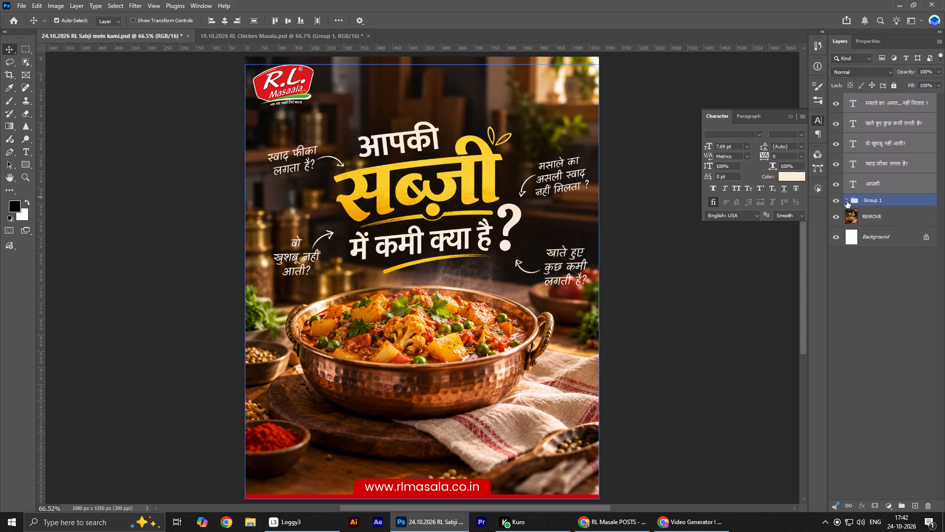
left_click(899, 326)
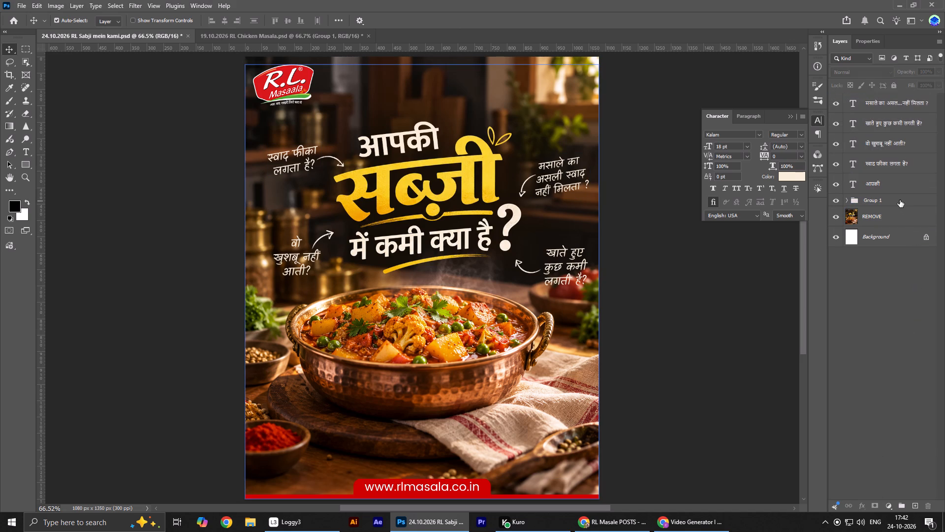
left_click_drag(900, 200, 891, 94)
Rename the logo and footer group L&F and lock it.
double_click(875, 102)
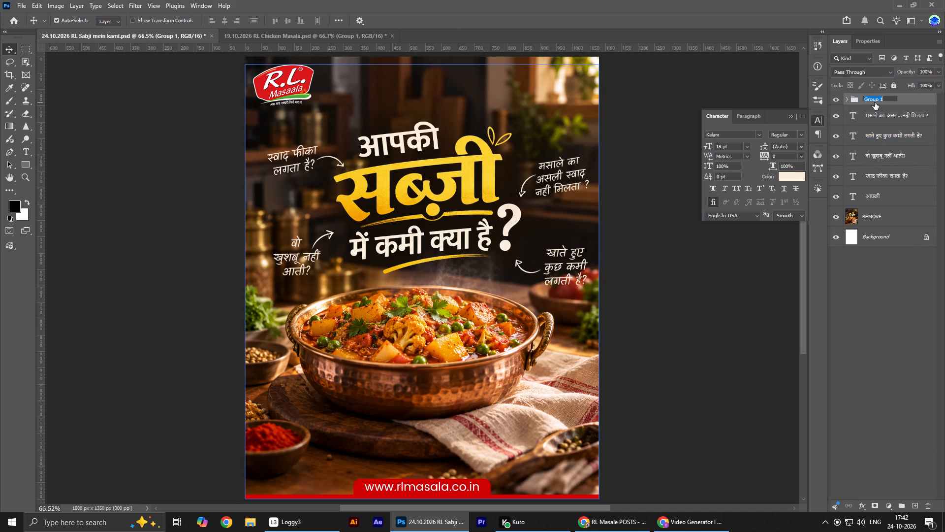
type("L&F")
key("Return")
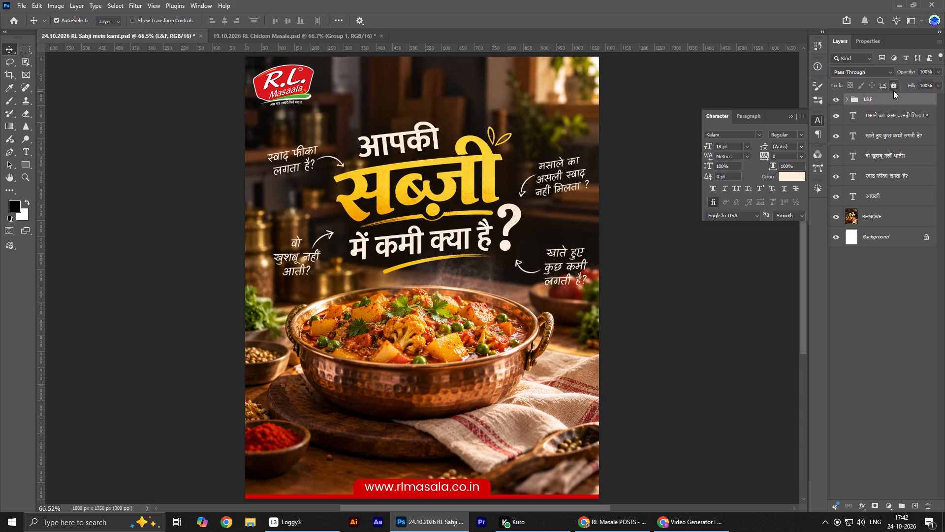
left_click(893, 91)
Group the five Hindi text layers with the REMOVE image layer and name the group 1.
left_click(887, 309)
left_click(889, 215)
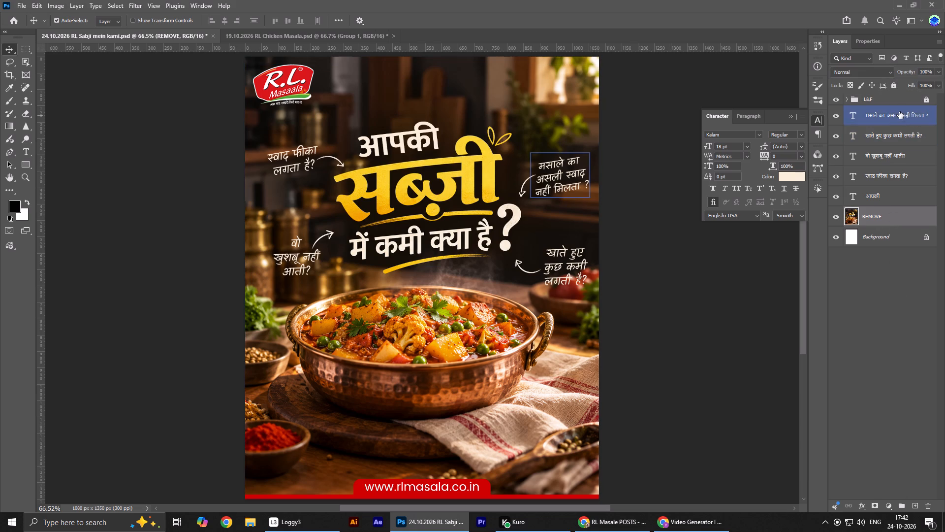
left_click(900, 110, "shift")
key("ctrl+g")
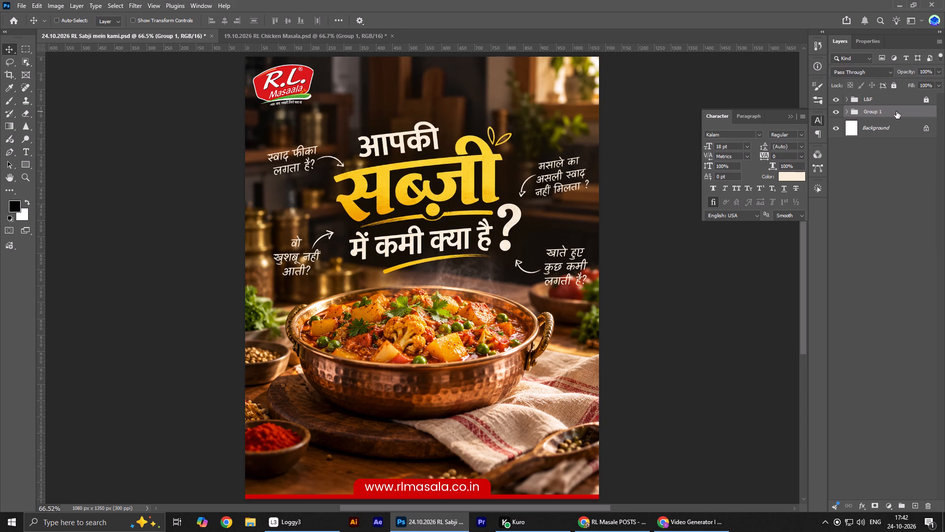
double_click(881, 109)
key("1")
key("Return")
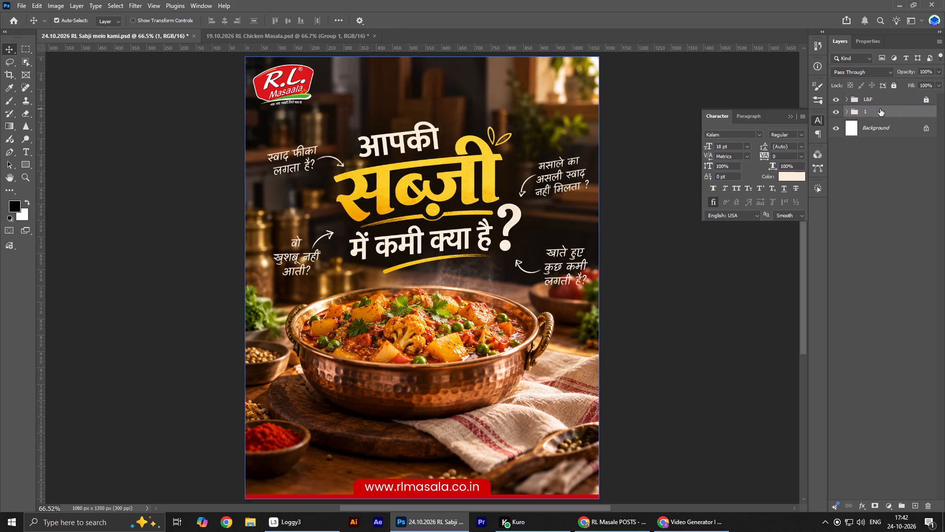
Save the PSD document and leave all layers deselected.
key("ctrl+s")
key("ctrl+w")
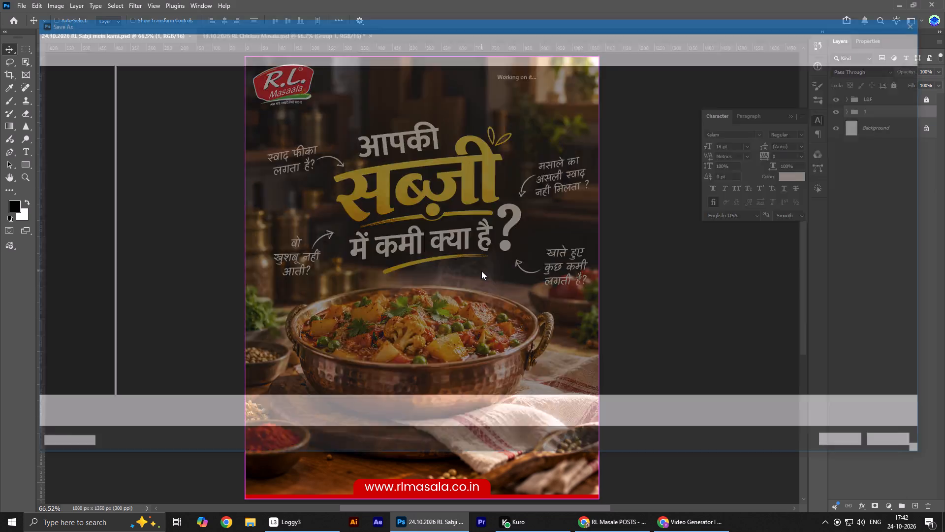
key("Escape")
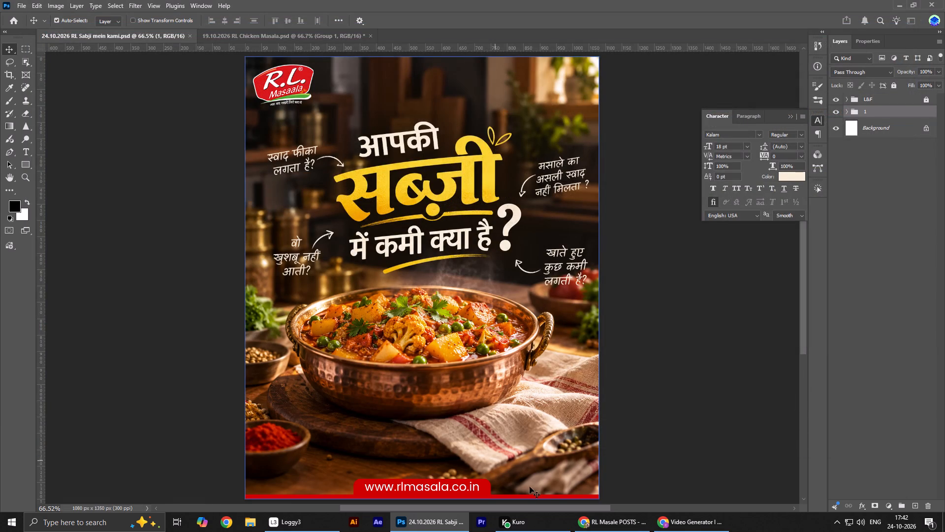
left_click(913, 220)
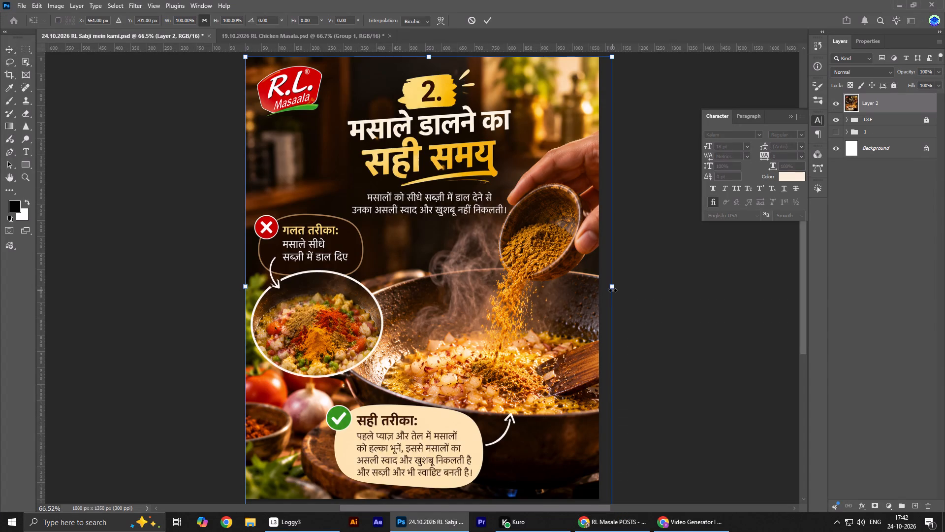
left_click_drag(613, 288, 602, 287)
left_click_drag(479, 324, 478, 314, "shift")
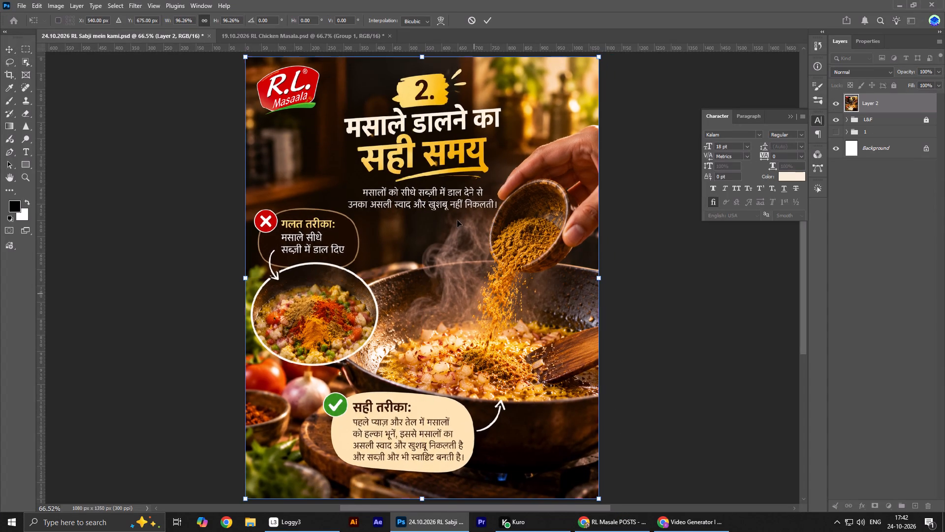
left_click(488, 26)
Select the R.L. Masaala logo in the slide 2 image with rectangular marquees, adding its top area and trimming the lower corners.
left_click(25, 51)
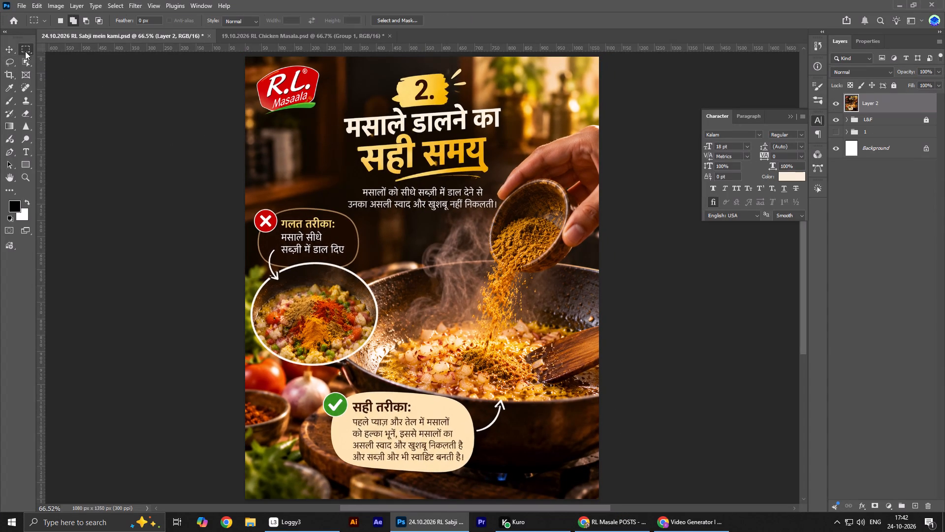
scroll(315, 121, "up", 5)
scroll(307, 125, "up", 8, "alt")
left_click_drag(197, 94, 277, 147)
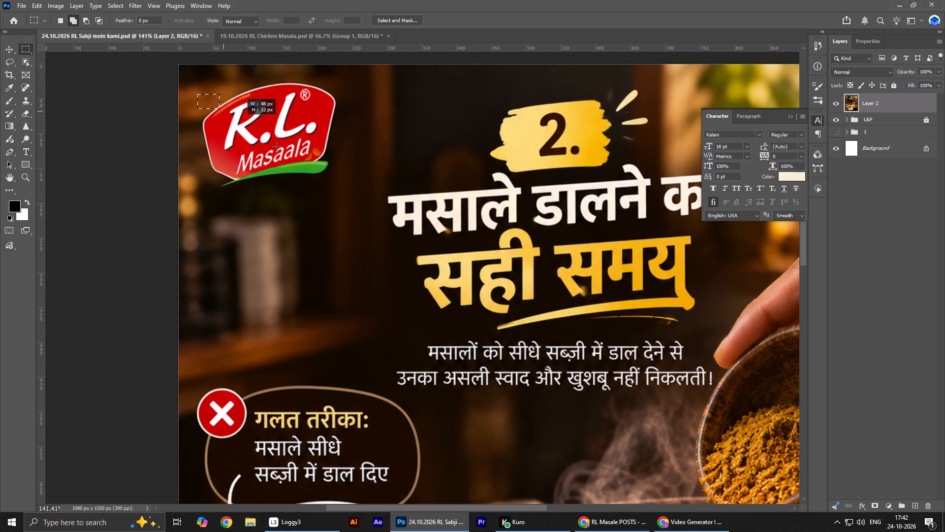
left_click_drag(277, 147, 339, 190)
left_click_drag(233, 76, 333, 107)
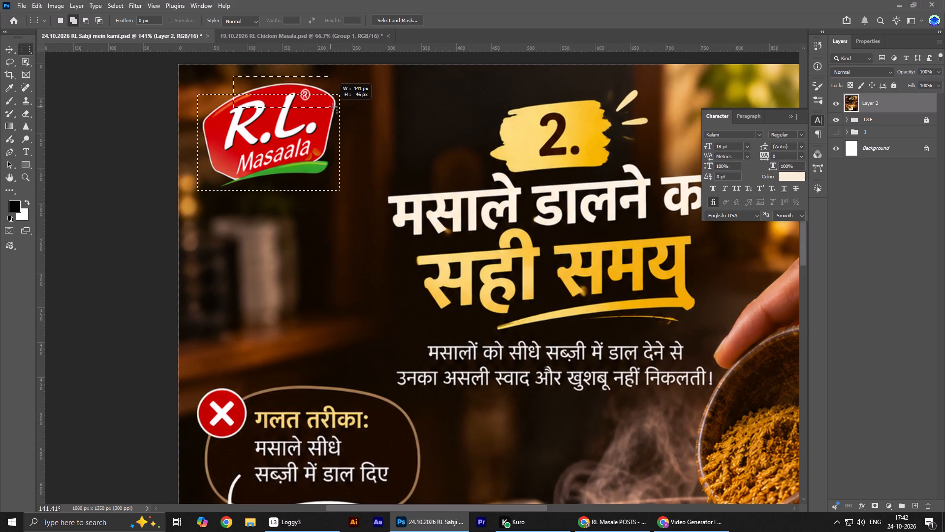
left_click_drag(333, 107, 339, 107)
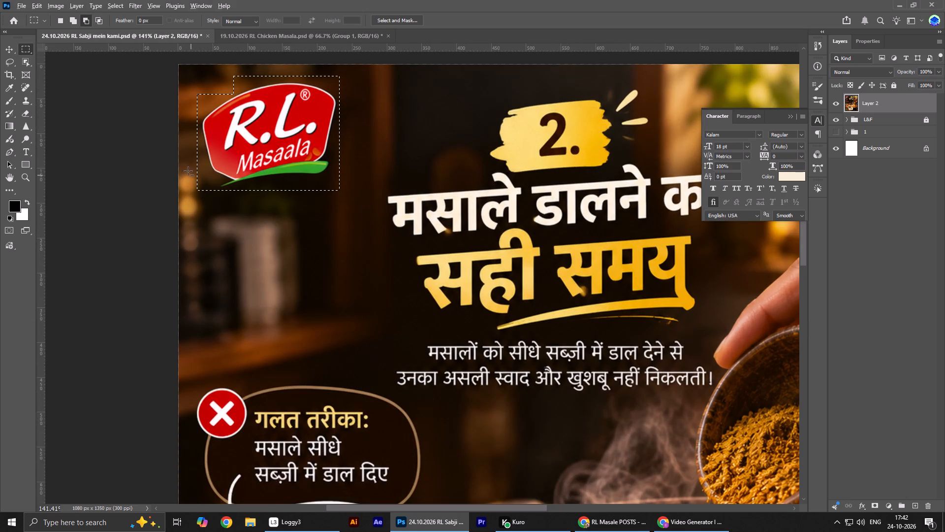
left_click_drag(187, 170, 212, 208, "alt")
left_click_drag(276, 180, 367, 231, "alt")
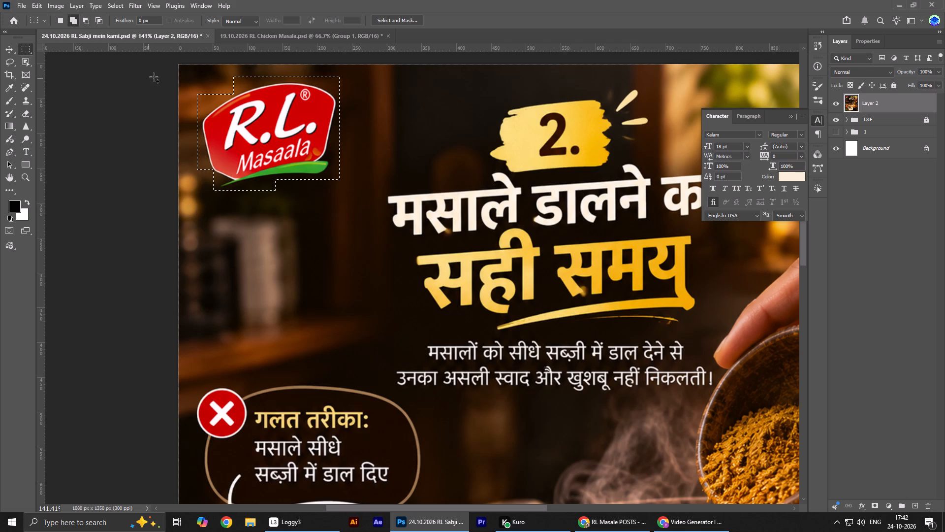
Refine the logo selection closely around the green leaf stroke and lower-right edge, and leave all layers deselected.
scroll(207, 165, "up", 13, "alt")
left_click_drag(217, 168, 245, 177)
scroll(244, 178, "down", 4, "alt")
left_click_drag(293, 198, 384, 268, "alt")
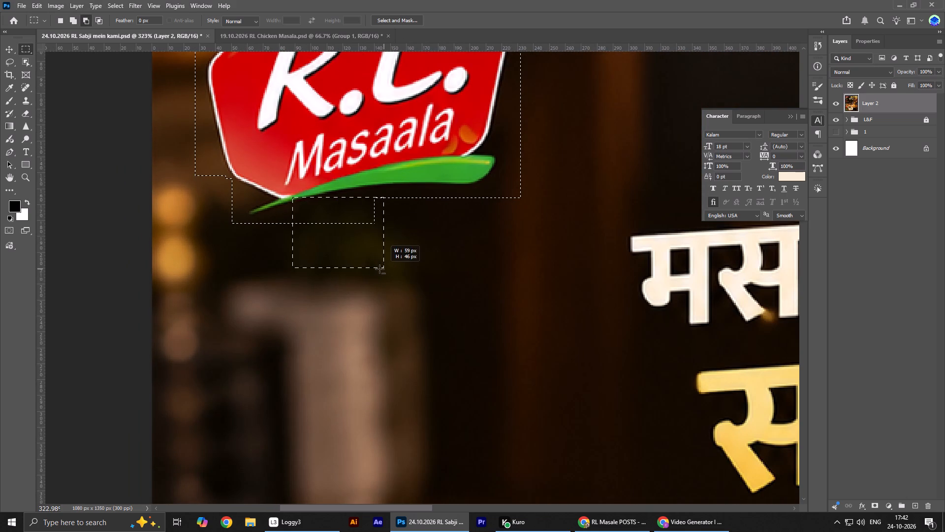
left_click_drag(280, 189, 312, 203)
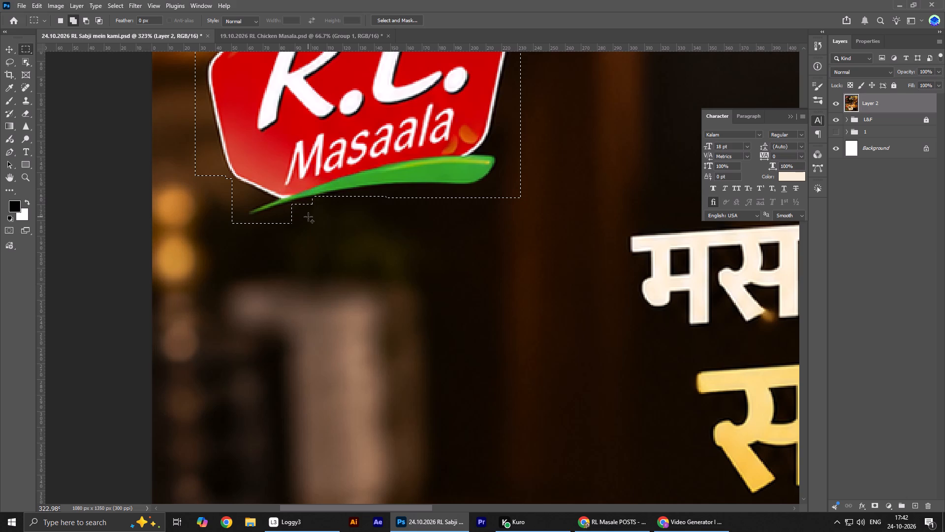
scroll(334, 229, "down", 3, "alt")
scroll(473, 227, "down", 1)
scroll(473, 227, "up", 4)
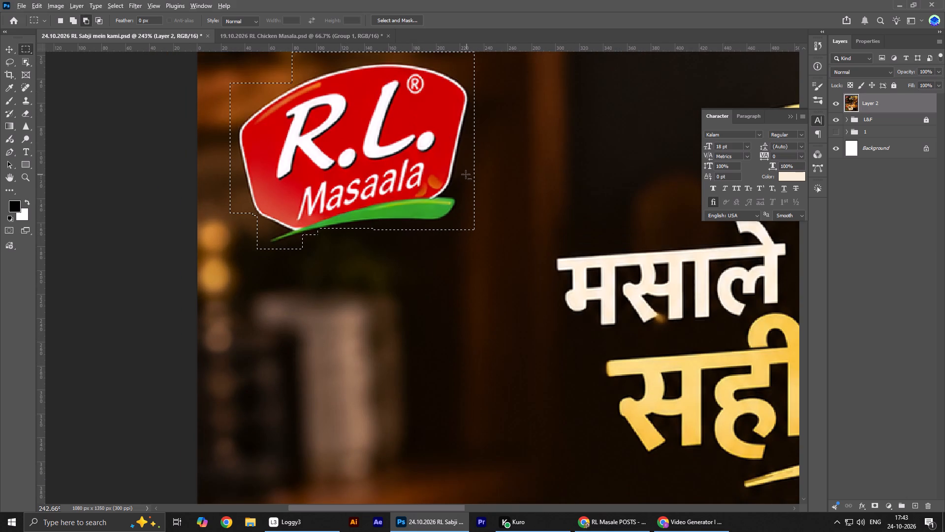
left_click_drag(465, 173, 509, 267, "alt")
left_click_drag(460, 180, 494, 276, "alt")
left_click_drag(461, 150, 500, 199, "alt")
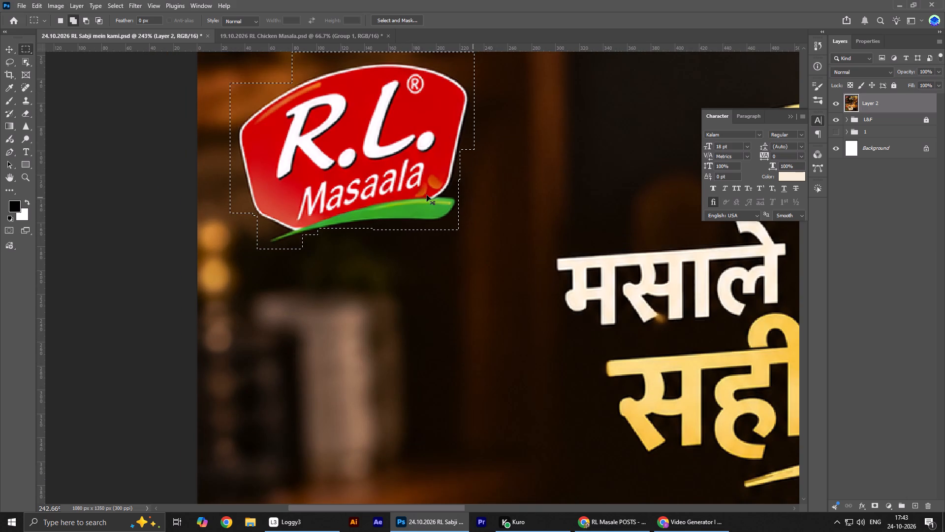
scroll(320, 227, "down", 1, "alt")
scroll(318, 229, "up", 1, "alt")
scroll(317, 232, "down", 5, "alt")
scroll(317, 232, "up", 1, "alt")
scroll(312, 249, "down", 9, "alt")
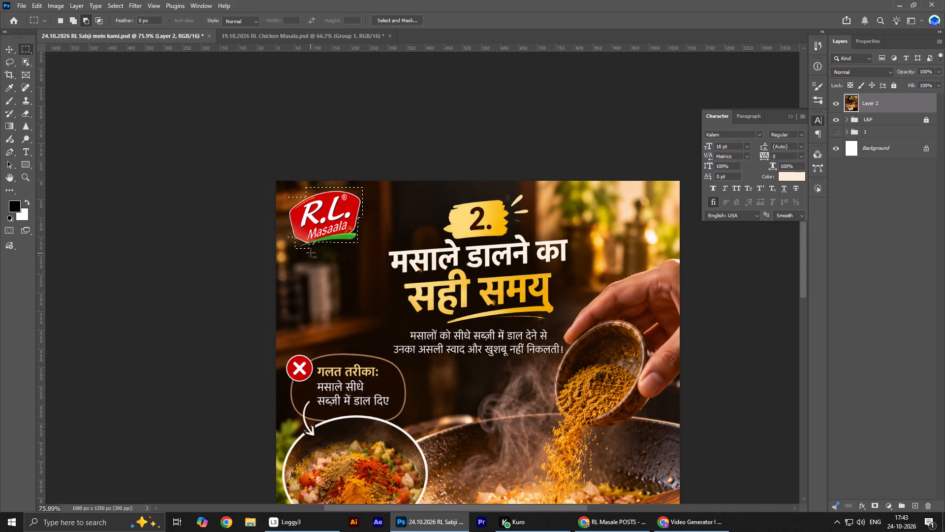
left_click(3, 50)
left_click(365, 115)
key("ctrl+0")
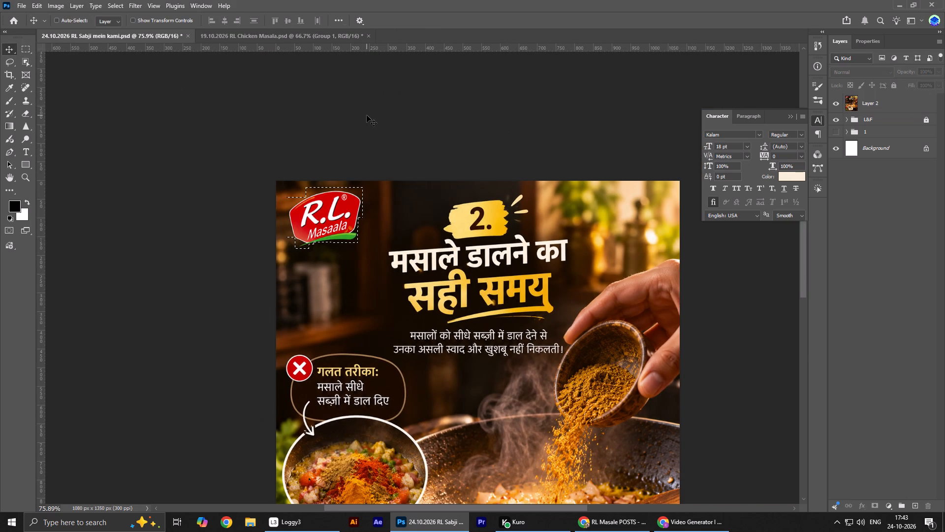
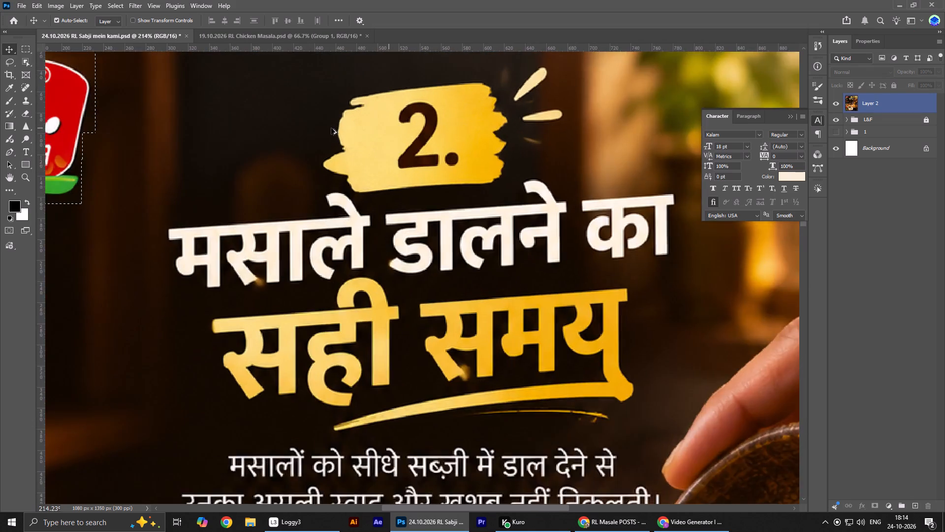
scroll(331, 128, "up", 5, "alt")
left_click(27, 47)
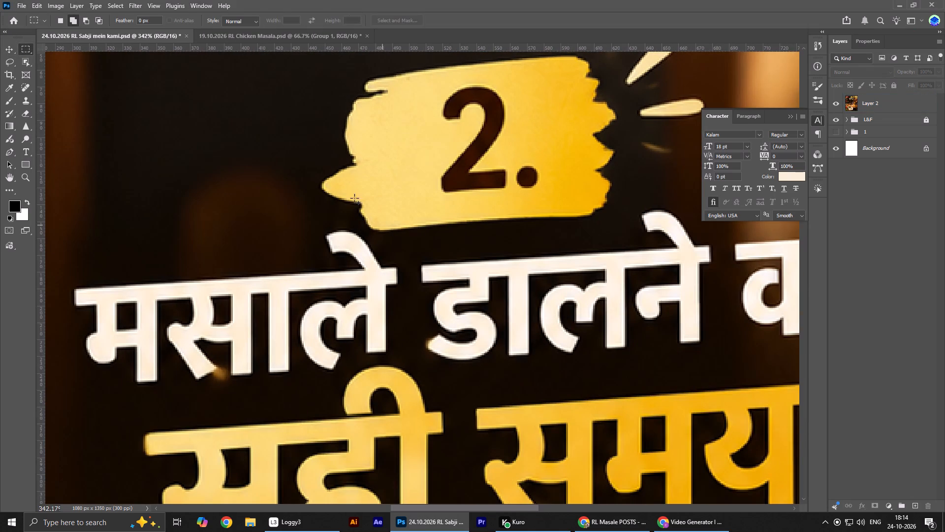
left_click_drag(301, 164, 358, 210)
left_click_drag(352, 194, 362, 213)
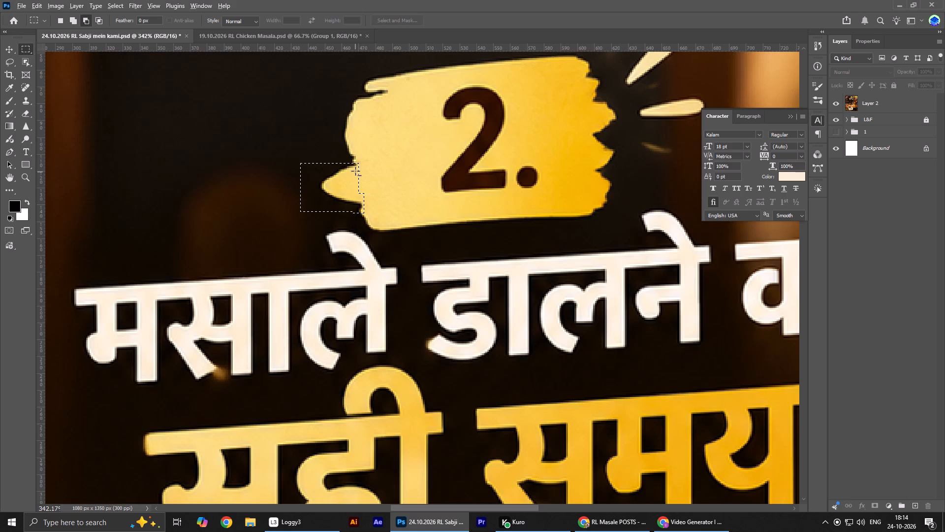
scroll(355, 161, "up", 14, "alt")
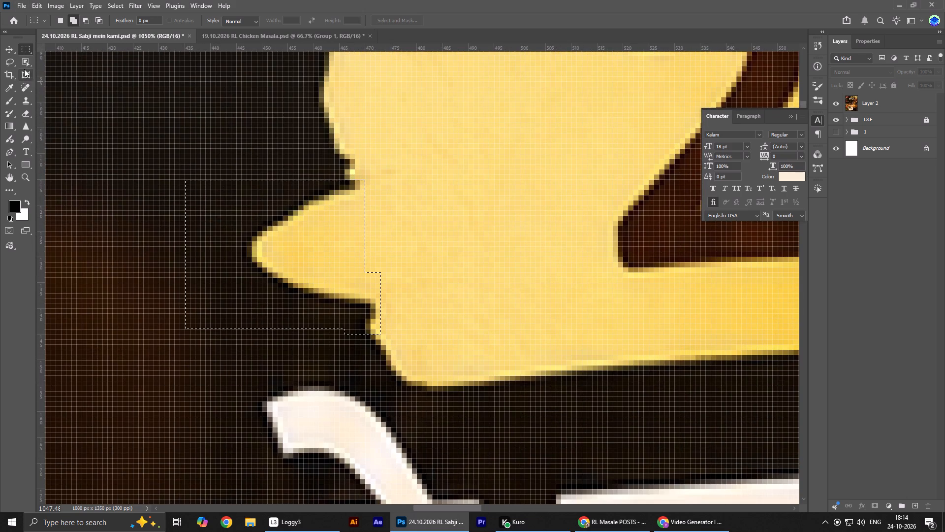
left_click(9, 62)
left_click(350, 180, "alt")
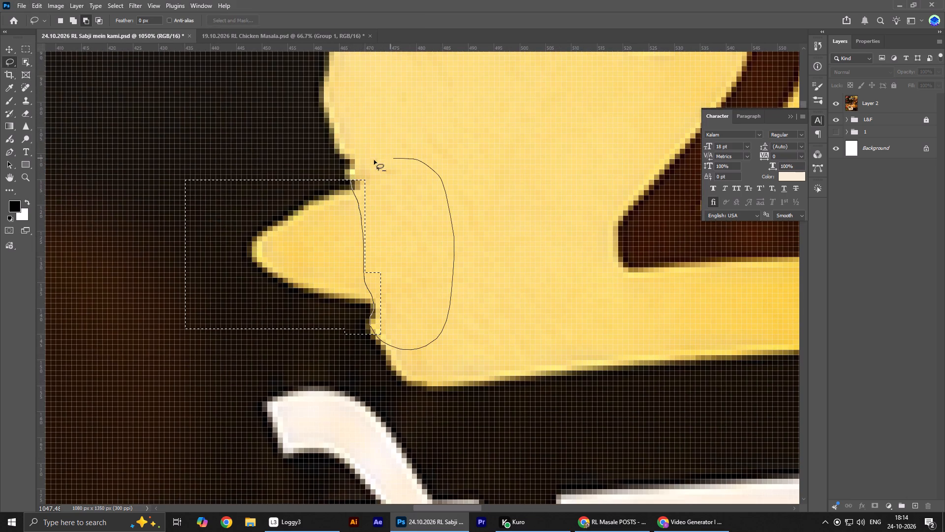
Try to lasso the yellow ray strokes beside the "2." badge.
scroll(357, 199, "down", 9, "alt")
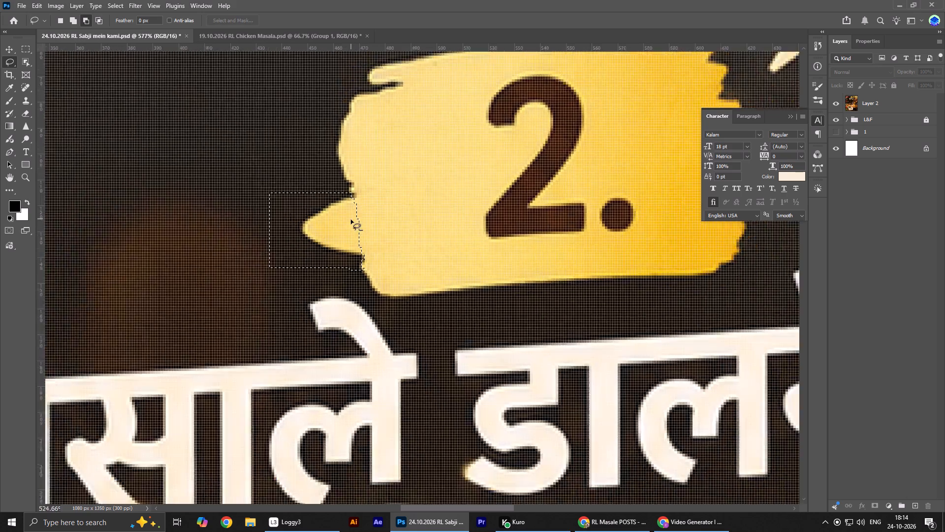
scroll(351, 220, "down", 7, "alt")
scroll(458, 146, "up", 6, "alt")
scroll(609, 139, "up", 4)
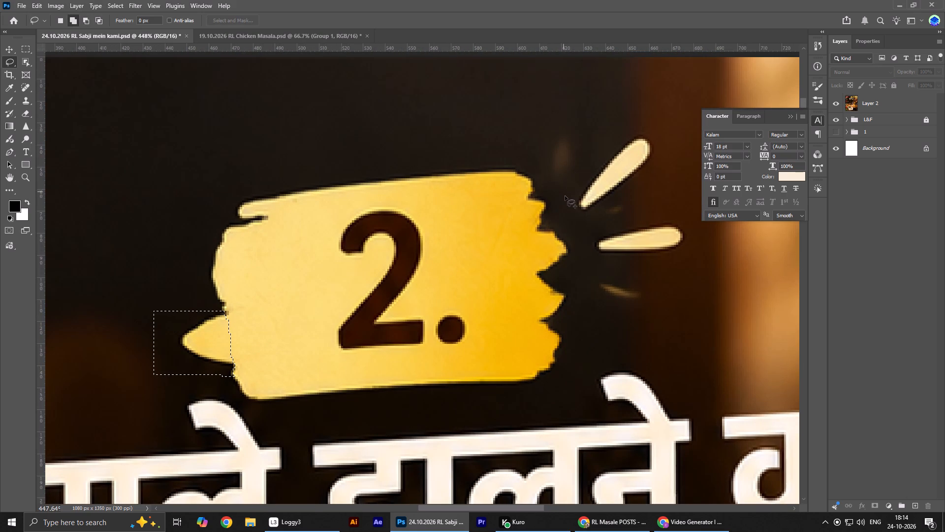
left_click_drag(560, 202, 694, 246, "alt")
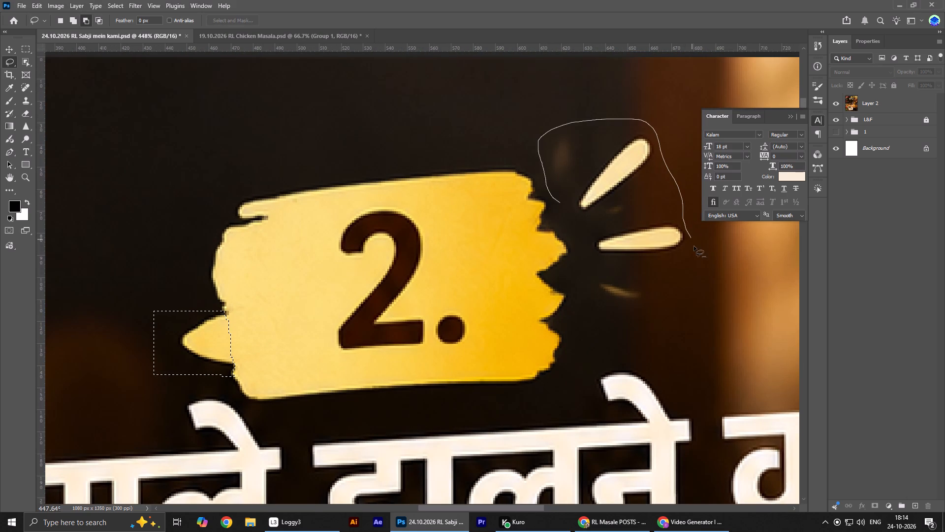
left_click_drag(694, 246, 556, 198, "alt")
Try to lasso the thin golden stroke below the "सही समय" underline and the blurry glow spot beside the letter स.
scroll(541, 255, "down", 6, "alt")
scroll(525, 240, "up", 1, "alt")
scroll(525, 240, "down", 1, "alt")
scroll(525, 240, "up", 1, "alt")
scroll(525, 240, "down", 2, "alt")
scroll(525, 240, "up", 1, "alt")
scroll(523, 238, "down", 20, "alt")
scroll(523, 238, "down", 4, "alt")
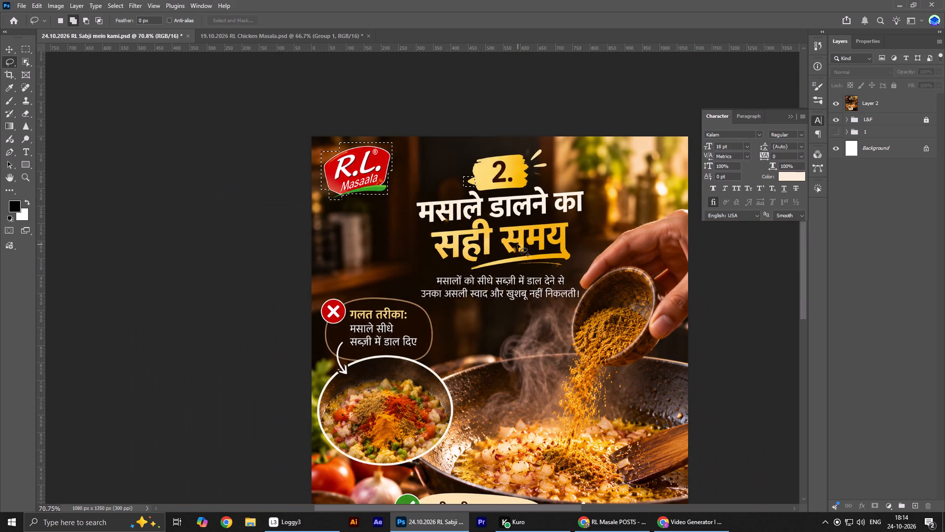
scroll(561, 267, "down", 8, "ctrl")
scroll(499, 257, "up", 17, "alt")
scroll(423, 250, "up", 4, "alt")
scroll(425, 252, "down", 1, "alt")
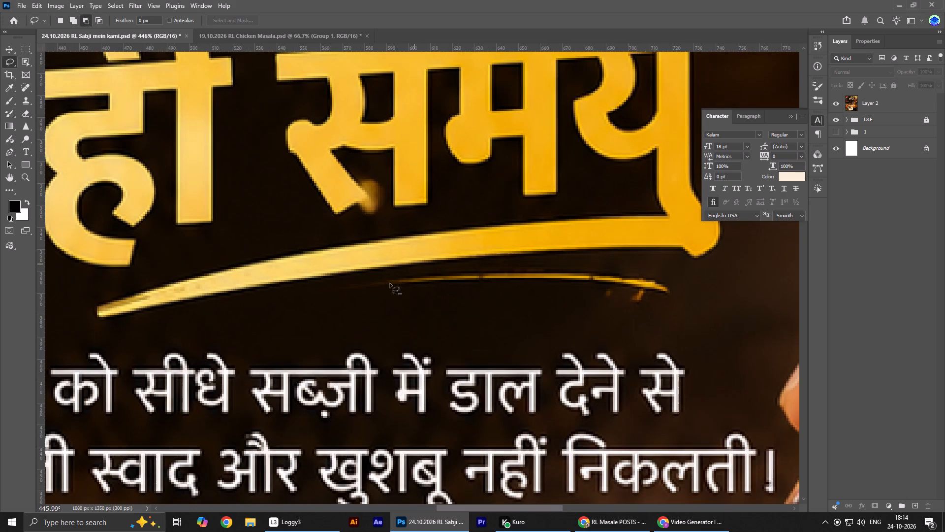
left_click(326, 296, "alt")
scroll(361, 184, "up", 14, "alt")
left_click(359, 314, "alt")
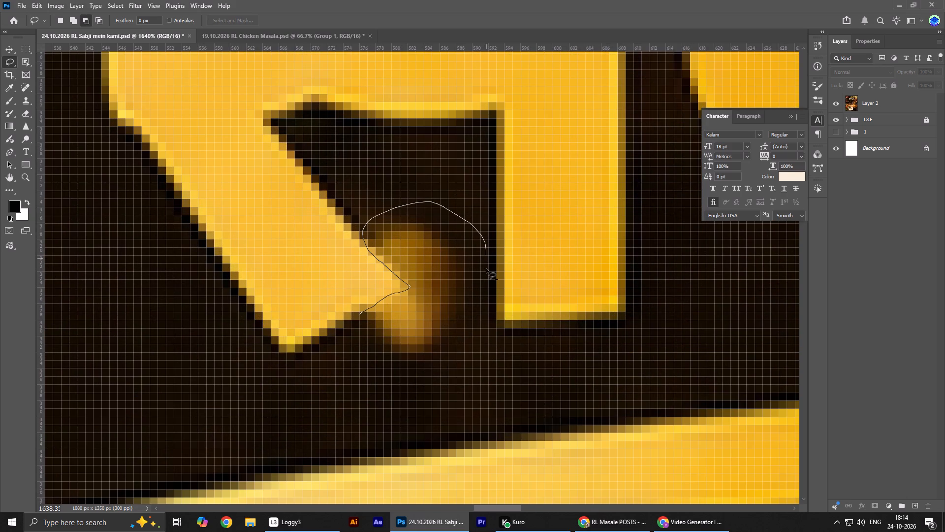
Add the thin golden stroke below the "सही समय" underline to the selection with the Lasso, including both of its ends.
scroll(361, 306, "down", 9, "alt")
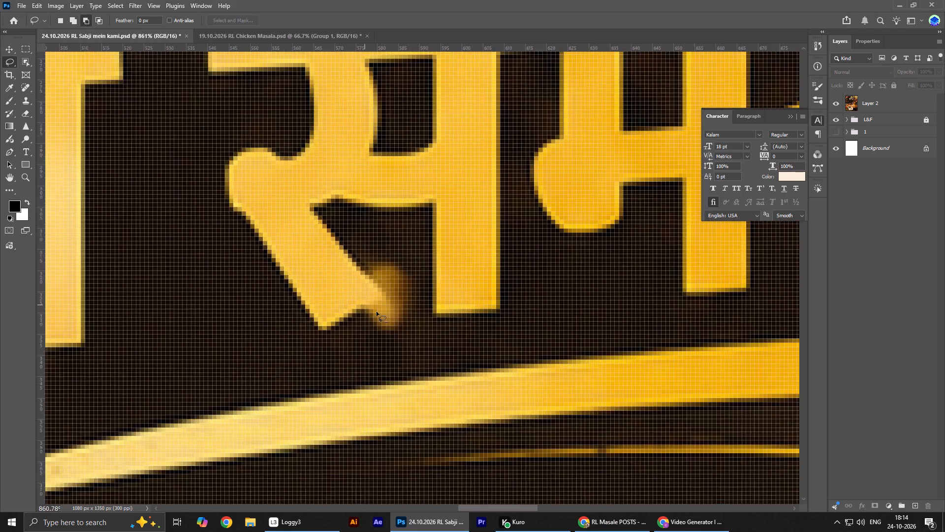
scroll(377, 312, "down", 3, "alt")
scroll(364, 293, "up", 4, "alt")
scroll(364, 293, "down", 1, "alt")
scroll(364, 293, "up", 2, "alt")
scroll(364, 295, "down", 6, "alt")
scroll(367, 308, "up", 1, "alt")
scroll(367, 308, "down", 10, "alt")
scroll(382, 313, "up", 1, "alt")
scroll(382, 313, "down", 5, "alt")
scroll(429, 331, "up", 18, "alt")
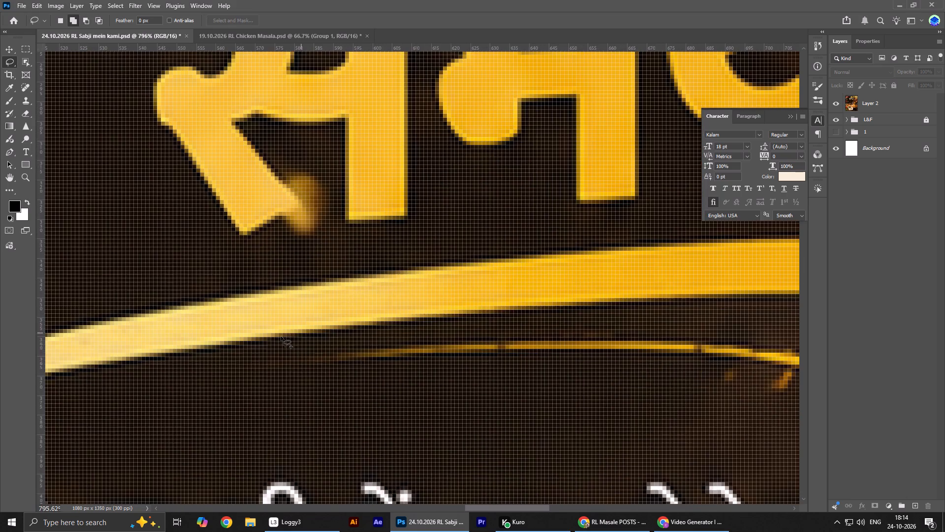
left_click(261, 357)
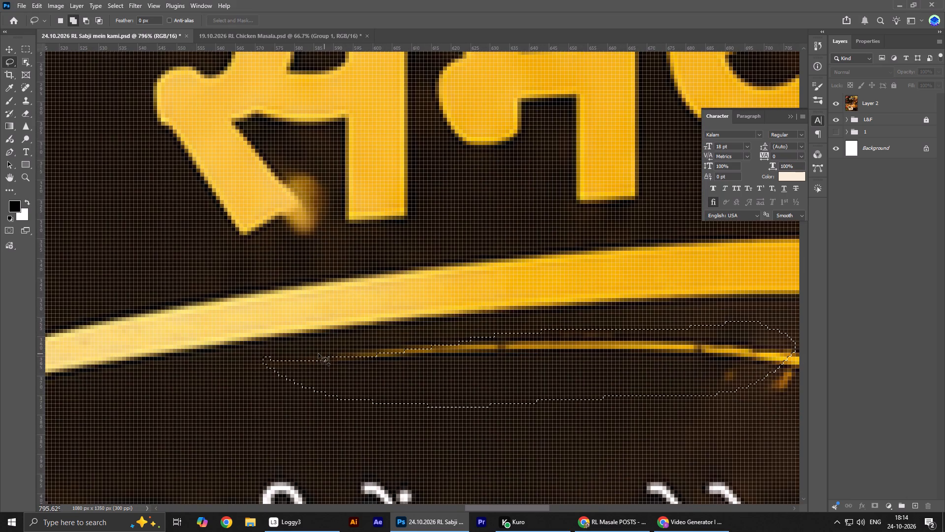
left_click_drag(302, 365, 419, 373)
right_click_drag(471, 333, 437, 370)
scroll(385, 369, "down", 7, "alt")
scroll(450, 372, "down", 9, "ctrl")
left_click_drag(521, 350, 569, 382)
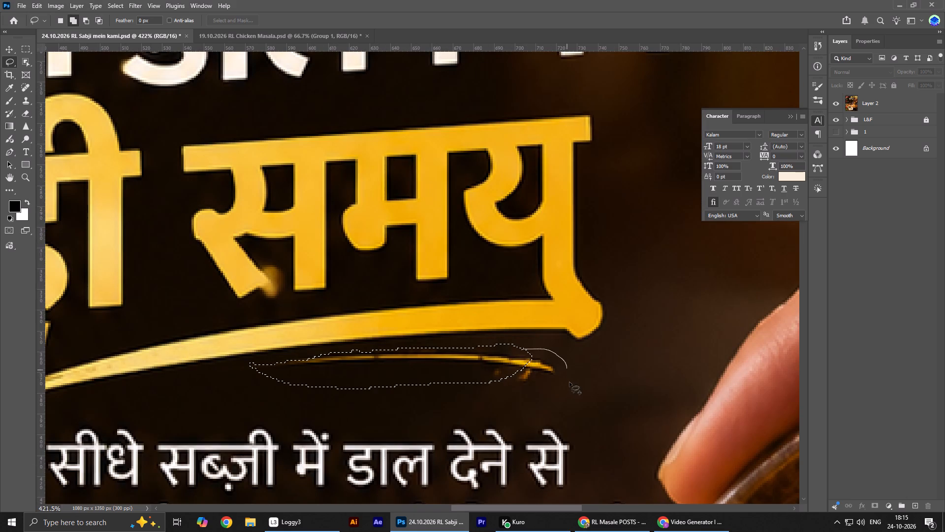
left_click_drag(569, 382, 479, 381)
left_click_drag(267, 366, 336, 355)
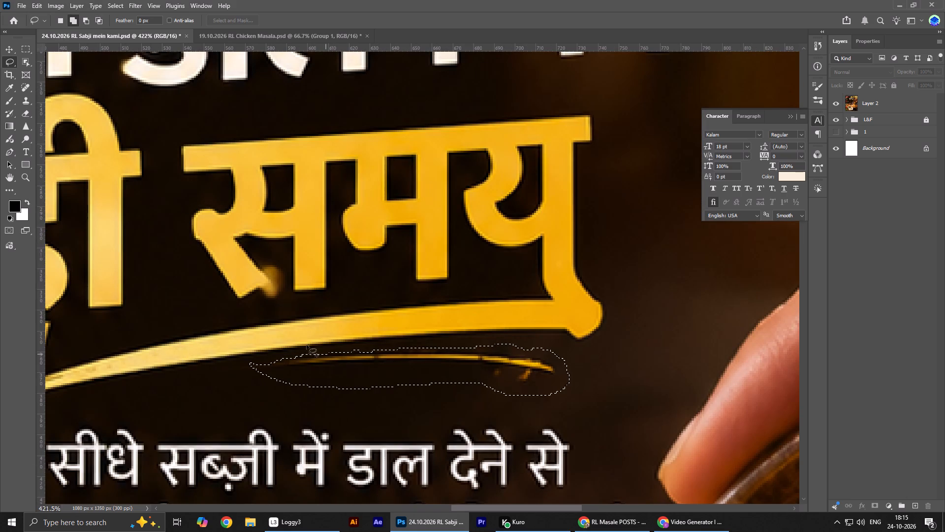
Add the blurry glow spot beside the letter स in "समय" to the selection, following the letter's edge.
scroll(268, 281, "up", 13, "alt")
left_click(253, 301)
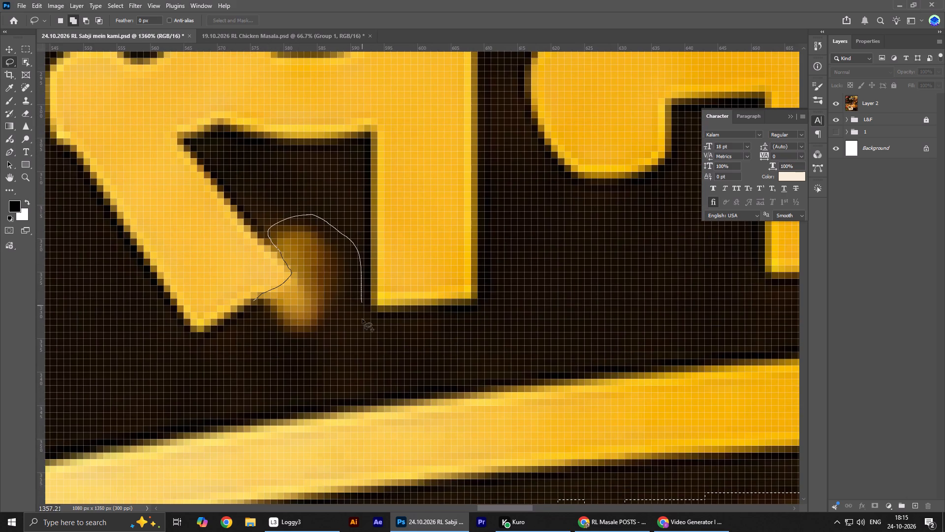
right_click_drag(259, 299, 264, 302, "alt")
Add the "गलत तरीका:" heading and the two lines of text under it to the selection with the Lasso.
scroll(259, 299, "down", 14, "alt")
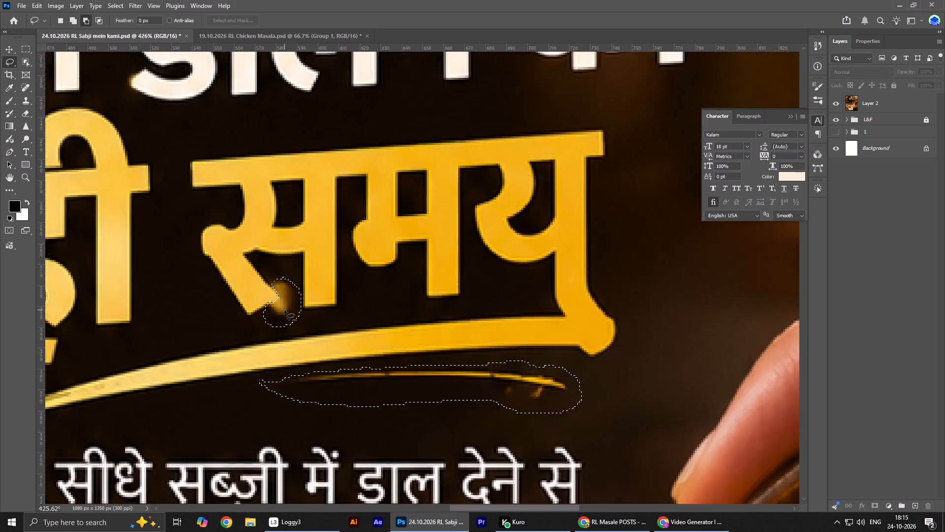
scroll(284, 310, "down", 8, "alt")
scroll(392, 301, "down", 13, "alt")
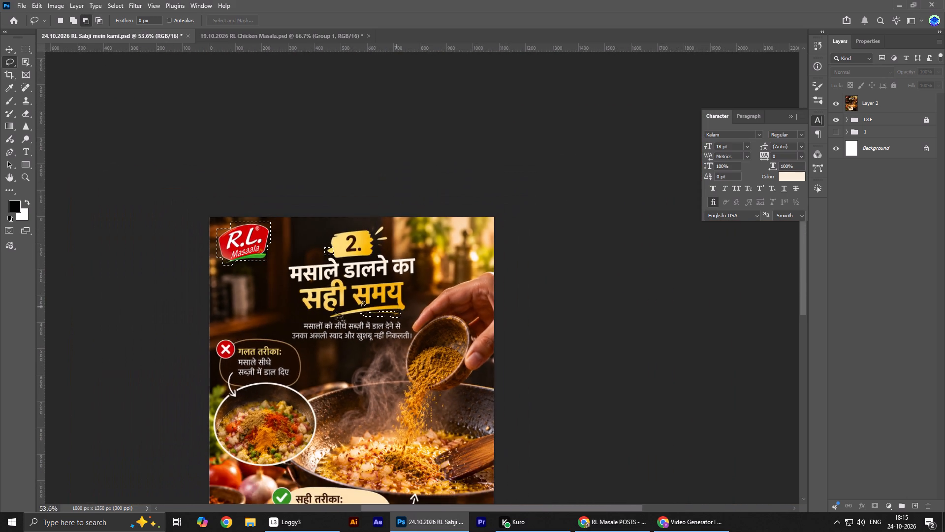
scroll(239, 335, "down", 1)
scroll(239, 335, "up", 12, "alt")
scroll(309, 363, "down", 2)
scroll(309, 363, "up", 1)
scroll(309, 363, "down", 1)
scroll(309, 363, "up", 1)
scroll(309, 363, "down", 3)
scroll(281, 357, "up", 5, "alt")
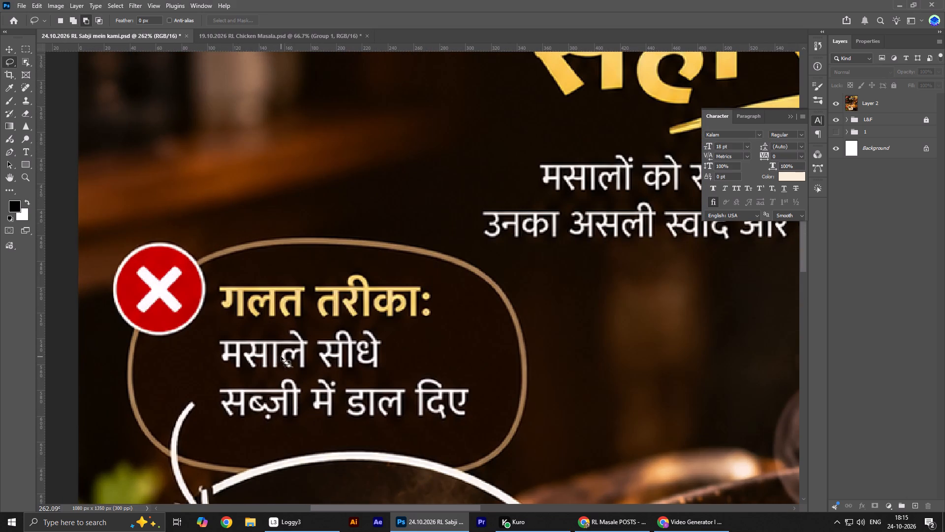
left_click(212, 278)
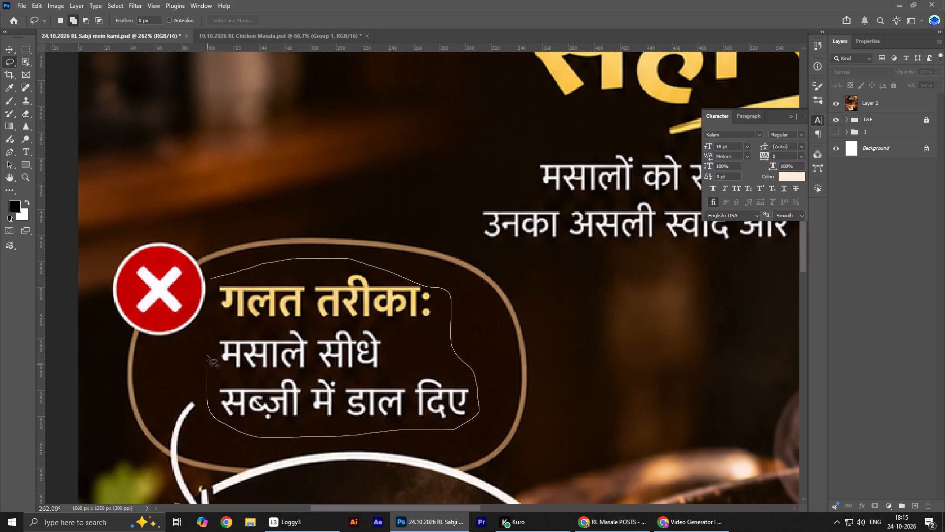
Add the "सही तरीका:" heading and the four lines of text under it to the selection with the Lasso.
scroll(265, 333, "down", 4, "alt")
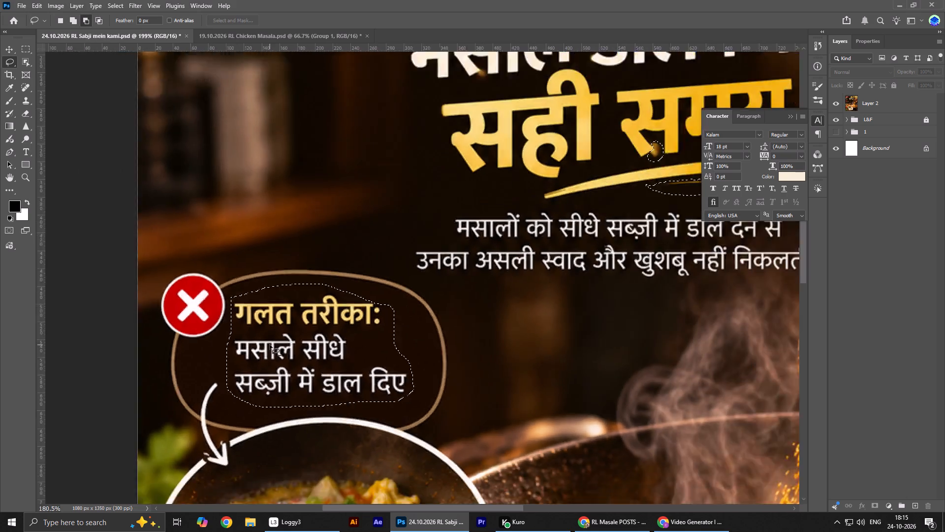
scroll(270, 345, "down", 8, "alt")
scroll(309, 350, "down", 20, "alt")
scroll(309, 350, "down", 7, "alt")
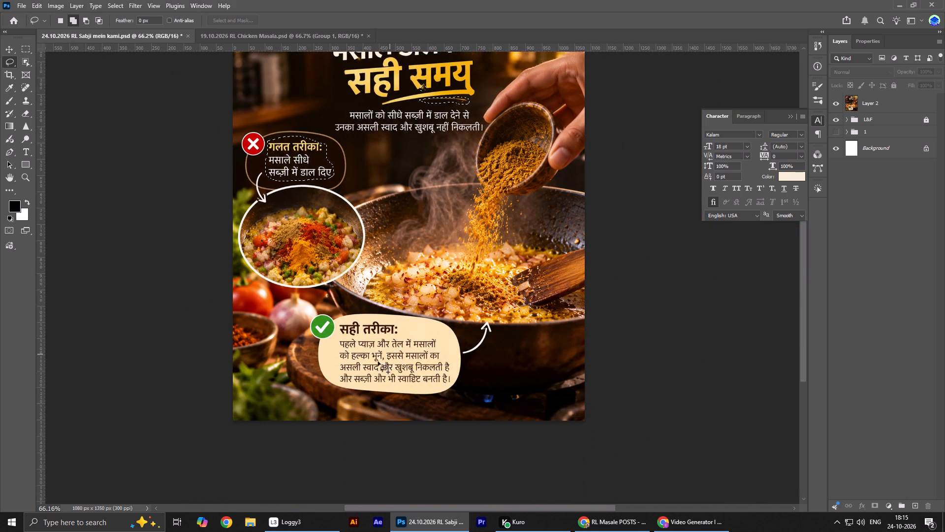
scroll(355, 363, "up", 3, "alt")
scroll(355, 363, "down", 1, "alt")
scroll(355, 363, "up", 4, "alt")
scroll(355, 363, "down", 1, "alt")
scroll(355, 363, "up", 6, "alt")
scroll(355, 363, "down", 1, "alt")
scroll(414, 374, "down", 10, "ctrl")
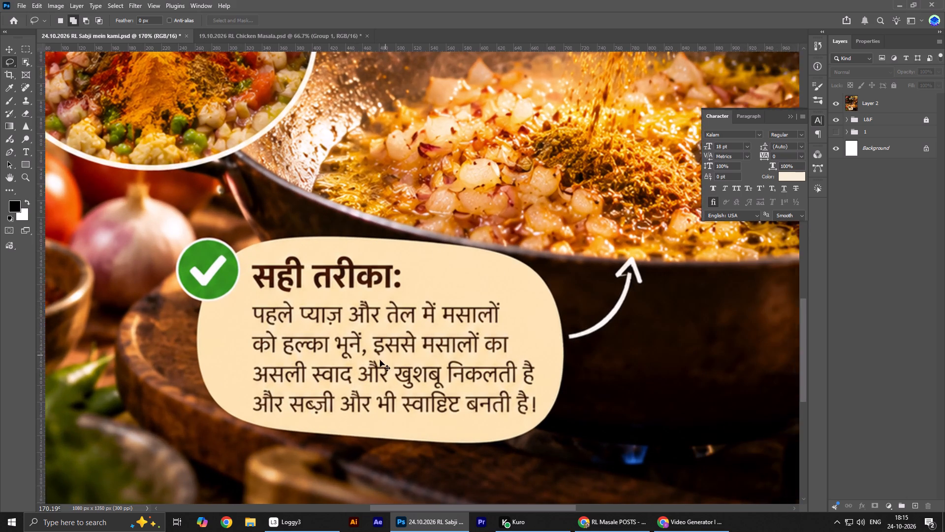
scroll(380, 360, "down", 3, "ctrl")
left_click_drag(210, 285, 210, 249)
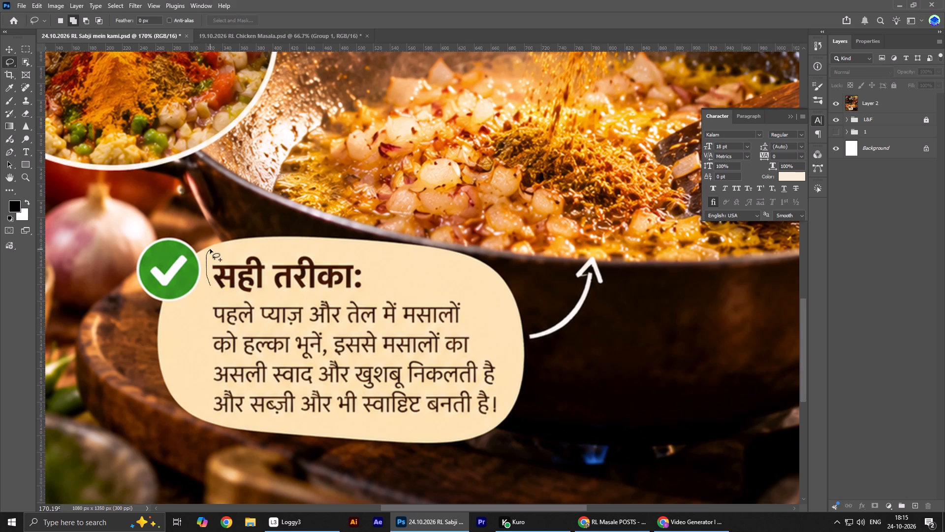
left_click_drag(210, 249, 344, 255)
left_click_drag(344, 255, 504, 411)
right_click_drag(455, 293, 504, 411)
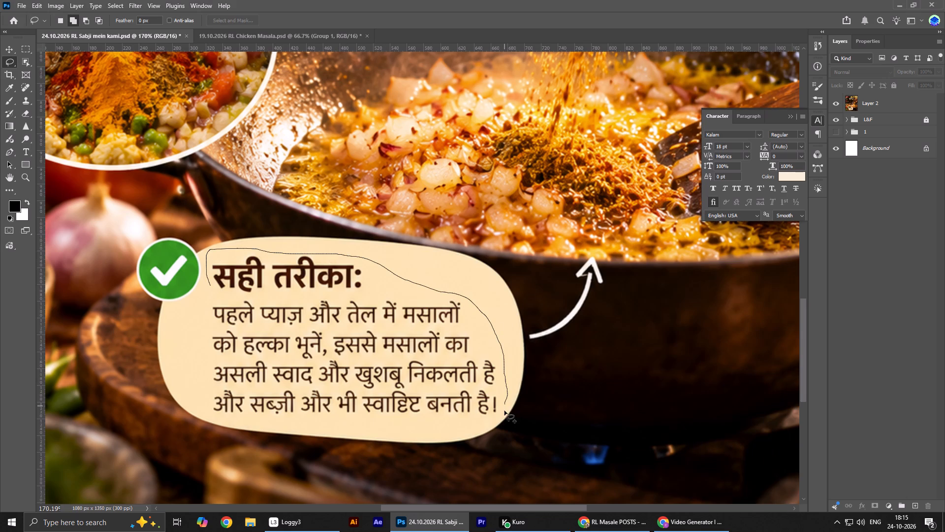
left_click_drag(504, 411, 210, 418)
right_click_drag(504, 411, 210, 418)
left_click_drag(210, 418, 199, 289)
right_click_drag(210, 418, 199, 289)
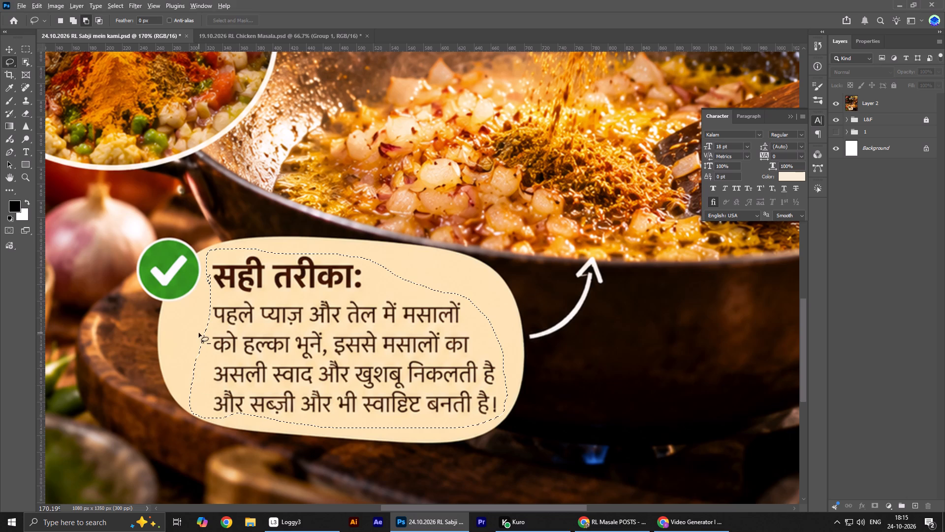
Subtract the excess areas beside the "सही तरीका:" text and around its heading from the selection, keeping clear of the callout's edge.
left_click(199, 333, "alt")
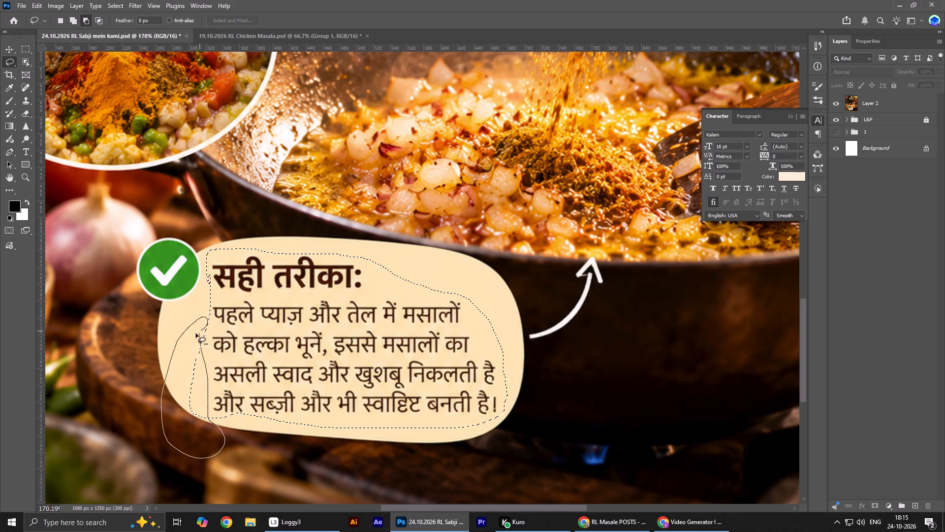
left_click_drag(202, 283, 174, 245, "alt")
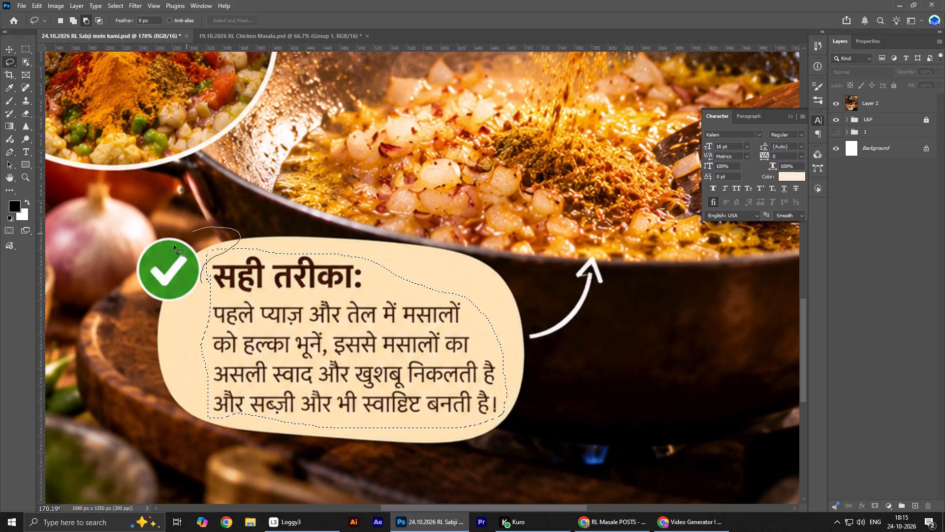
left_click_drag(174, 245, 202, 278, "alt")
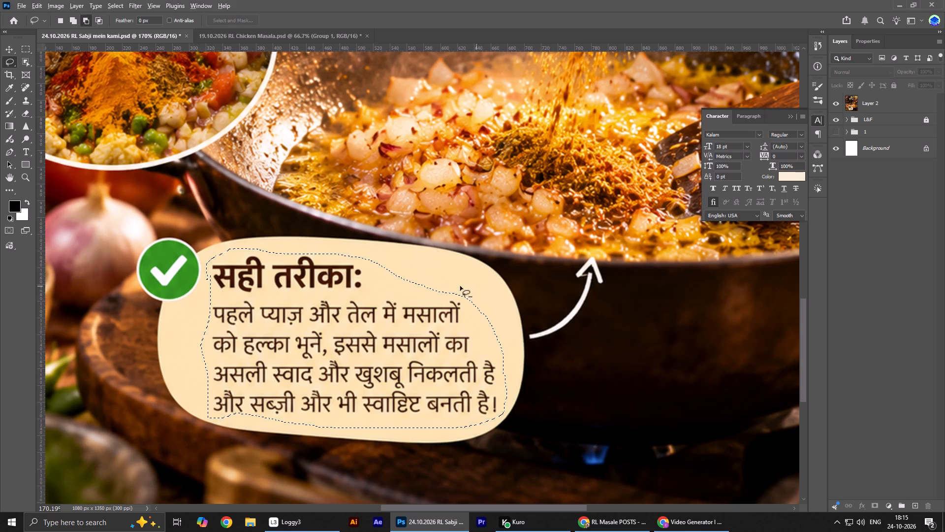
left_click(369, 254, "alt")
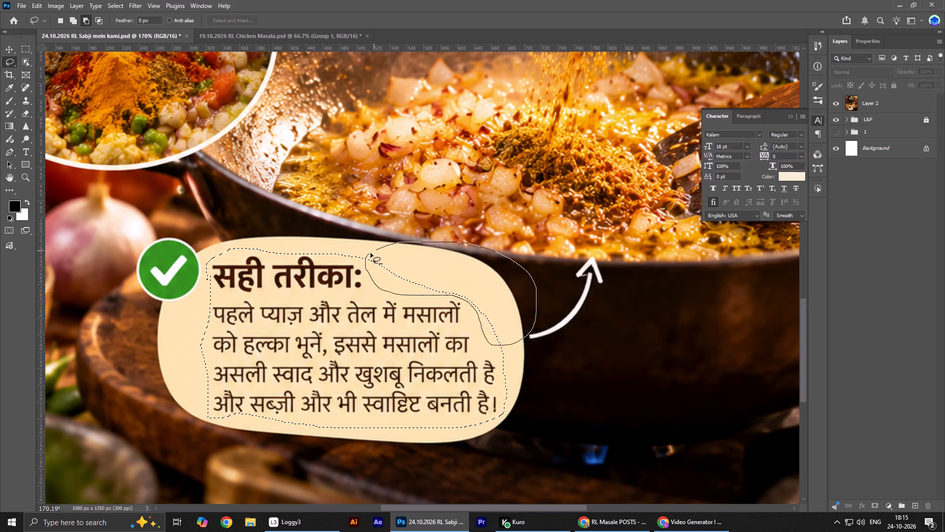
Run Generative Fill on all the selected areas with the prompt "REMOVE".
scroll(393, 255, "down", 13, "alt")
scroll(428, 275, "up", 7)
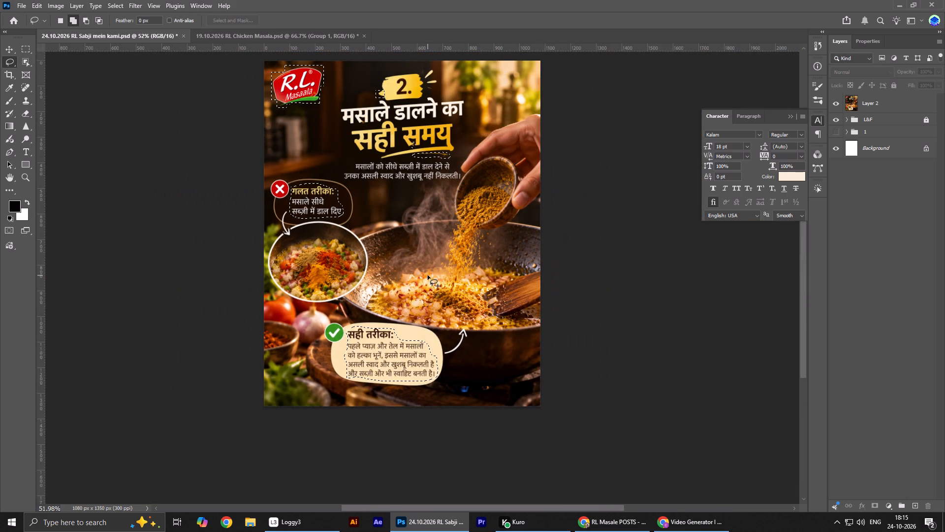
scroll(428, 275, "up", 7)
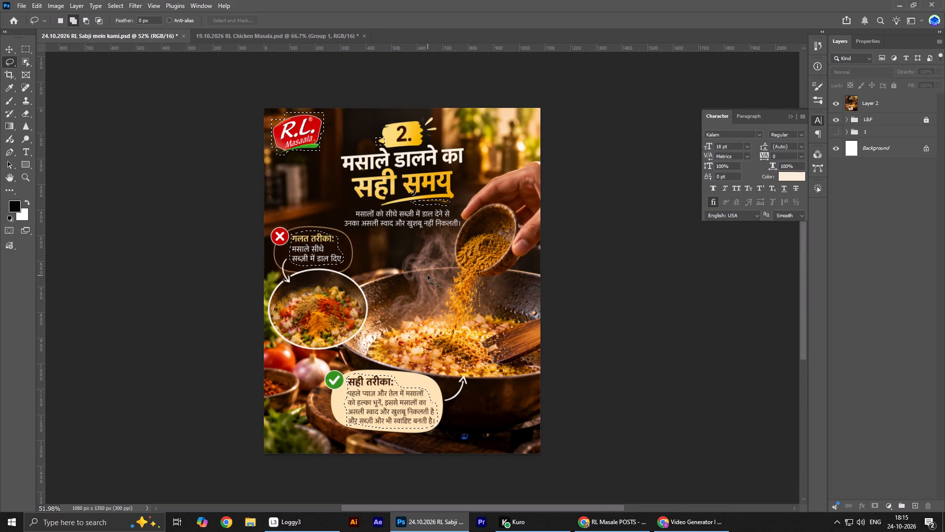
right_click(428, 275)
left_click(461, 420)
right_click(461, 420)
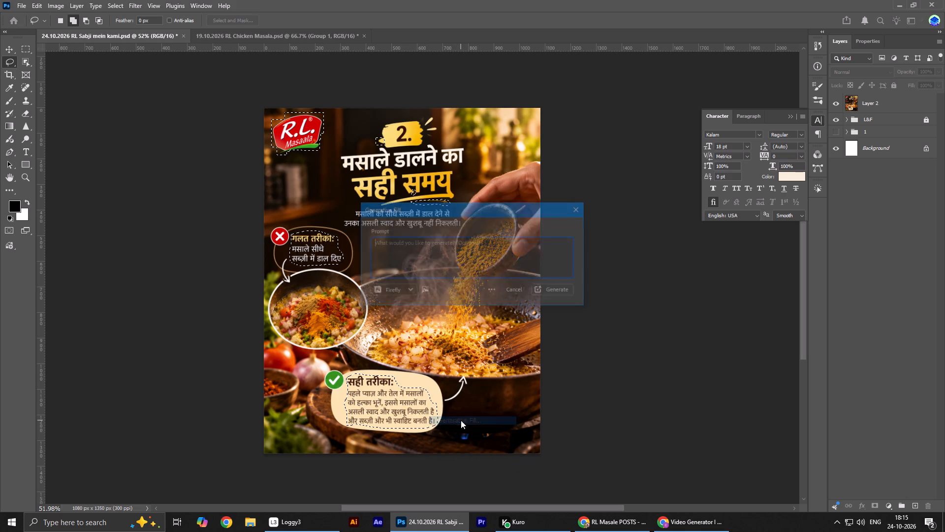
type("REMOVE")
key("Return")
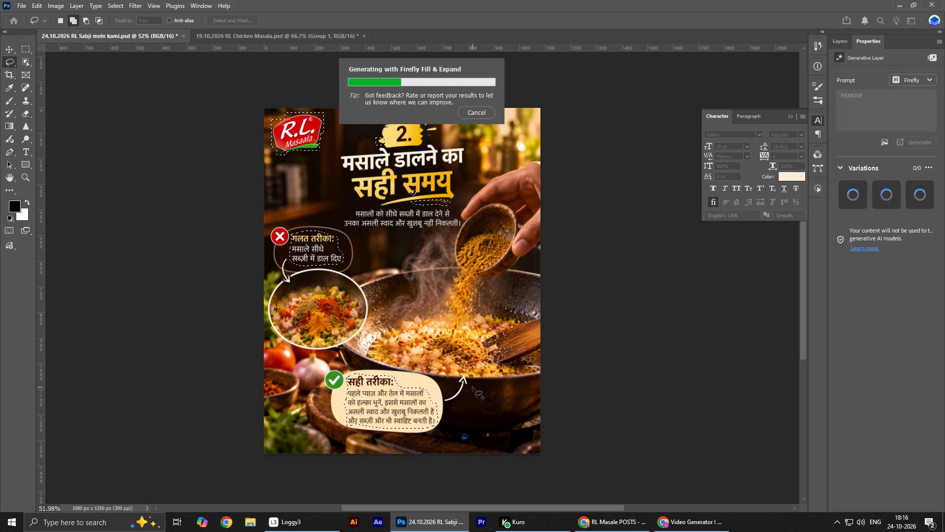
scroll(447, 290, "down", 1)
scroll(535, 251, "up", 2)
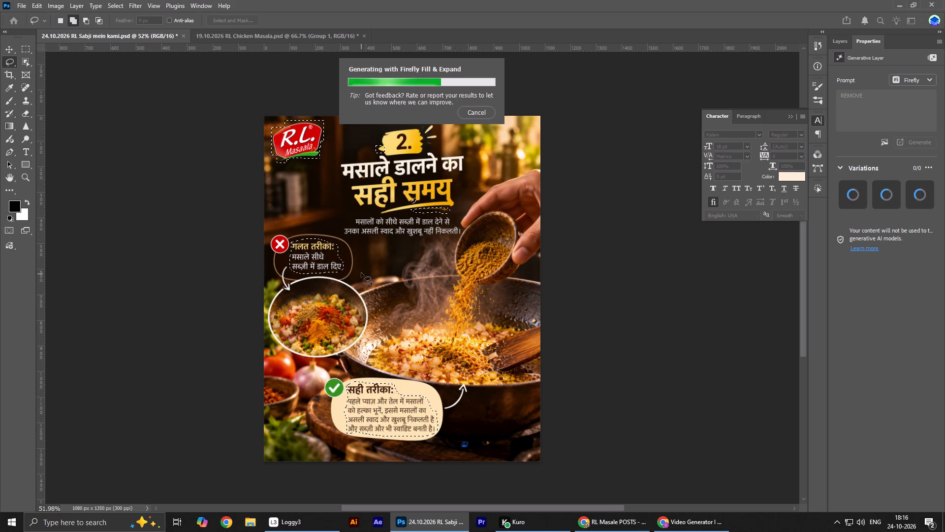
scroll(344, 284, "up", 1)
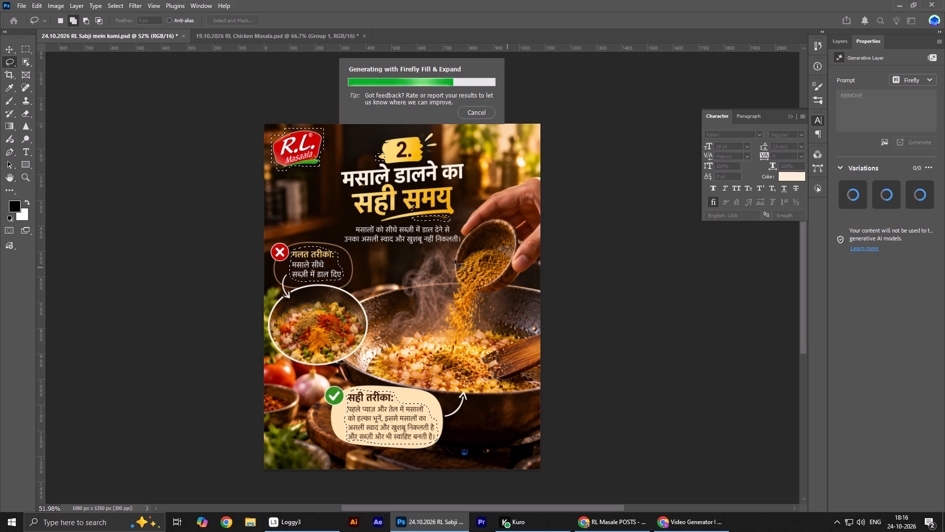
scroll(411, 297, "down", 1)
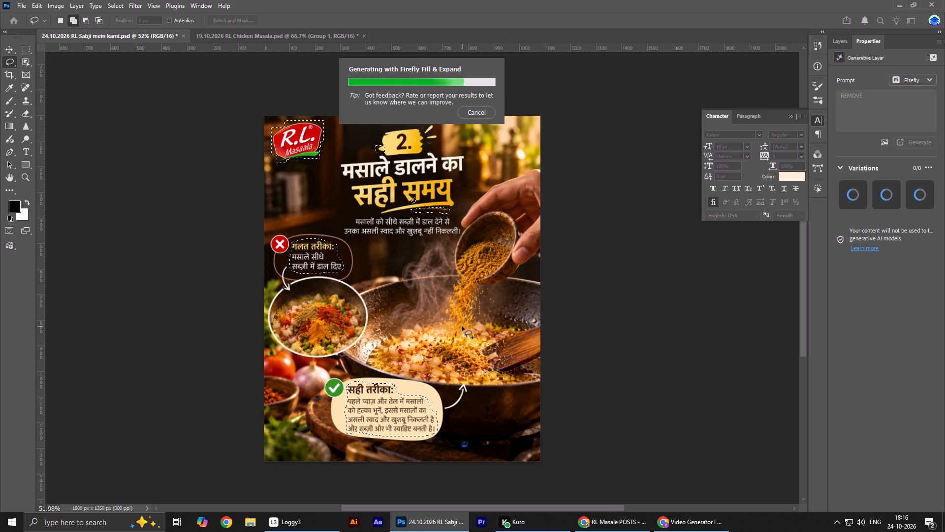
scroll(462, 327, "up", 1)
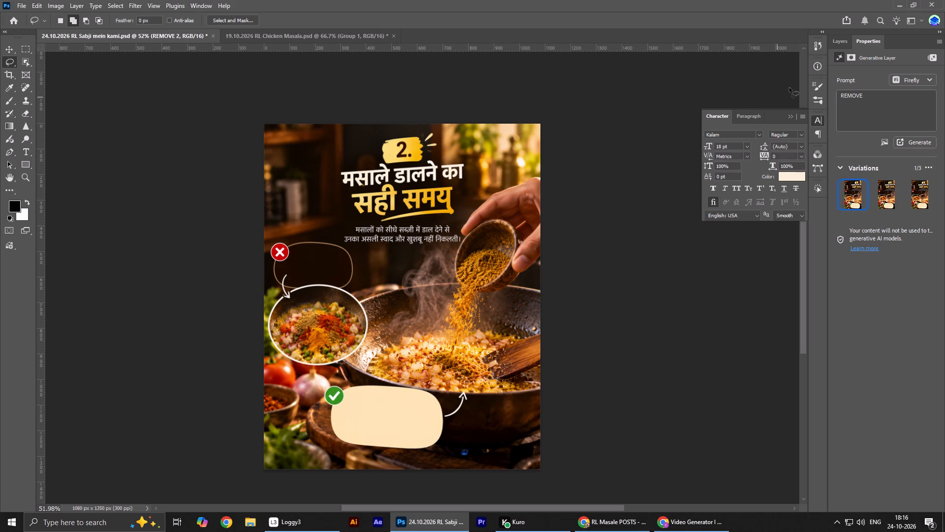
left_click(840, 38)
right_click(840, 38)
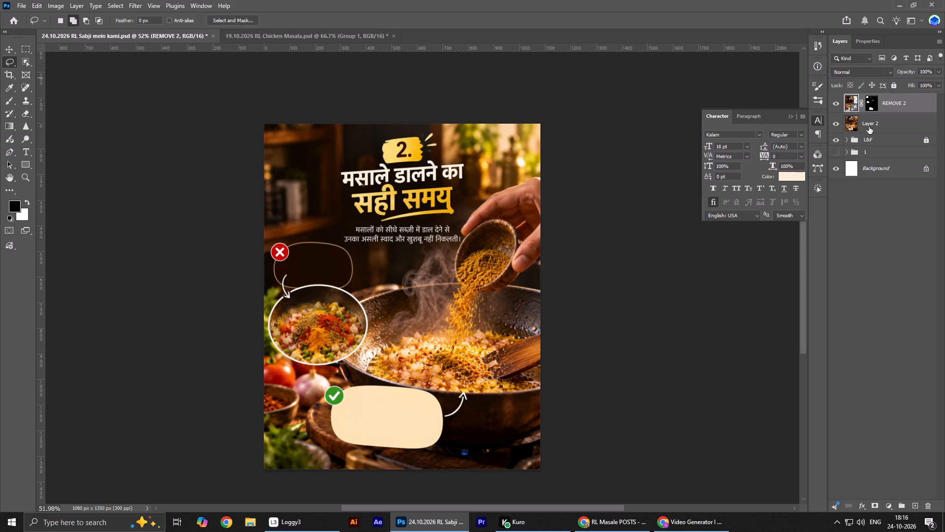
left_click(882, 125, "shift")
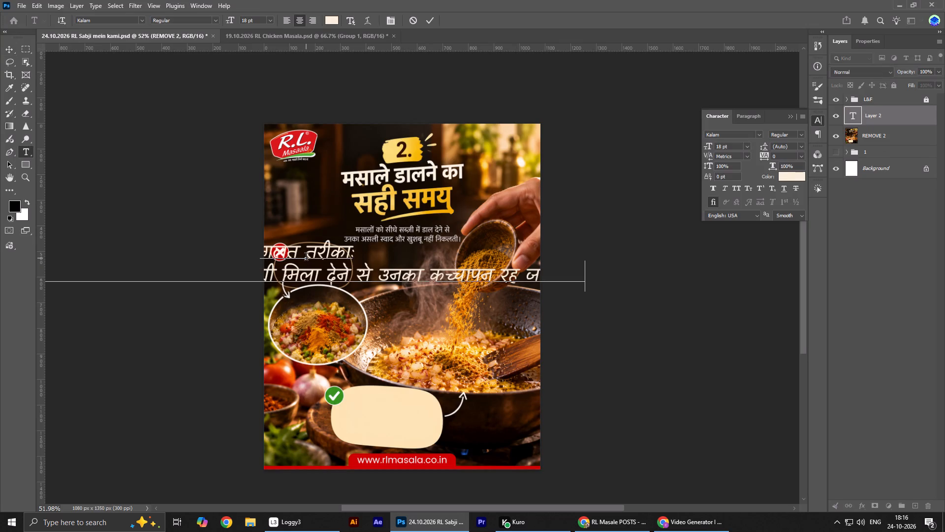
left_click(429, 25)
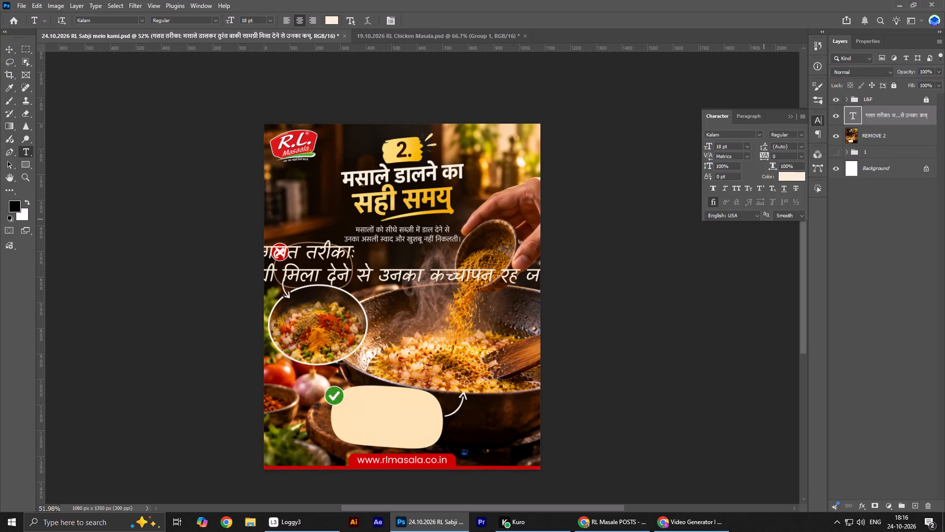
Set the pasted text's font to Mukta in the Regular style.
left_click(729, 134)
type("mukta")
left_click(781, 289)
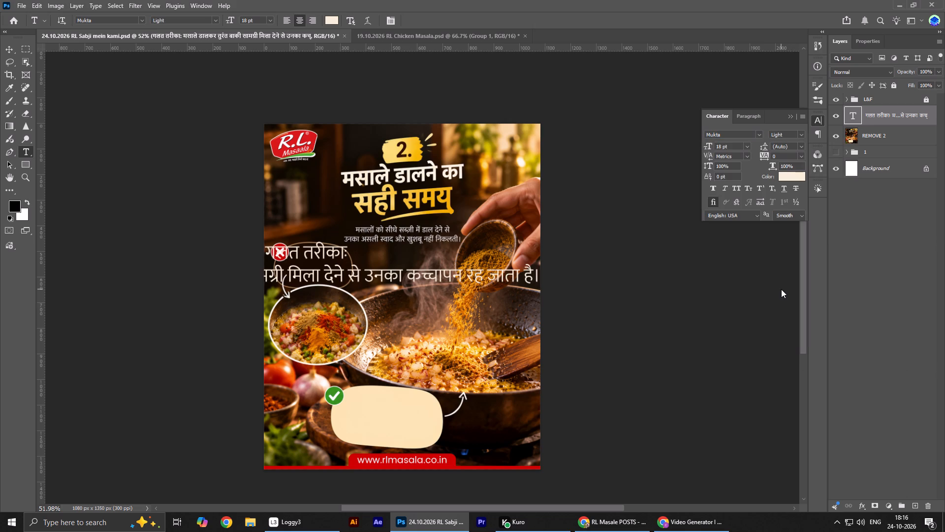
left_click(801, 135)
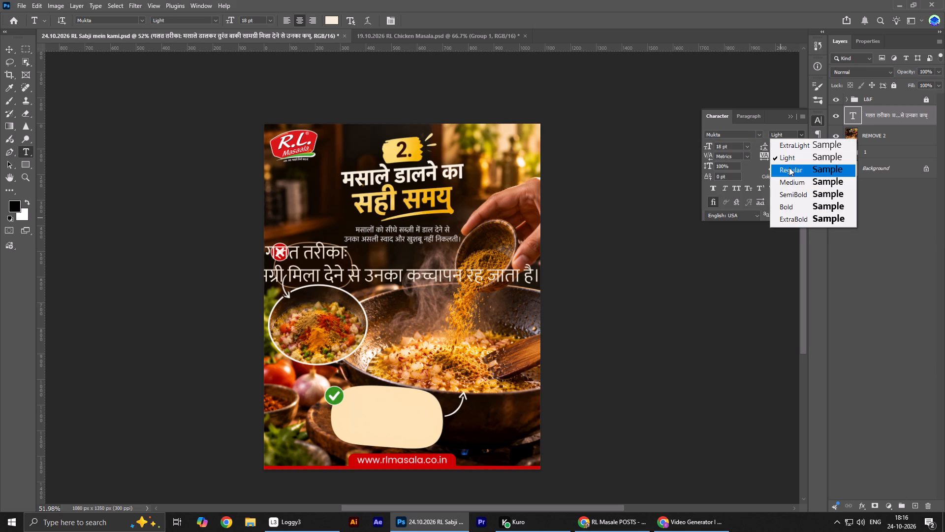
left_click(789, 167)
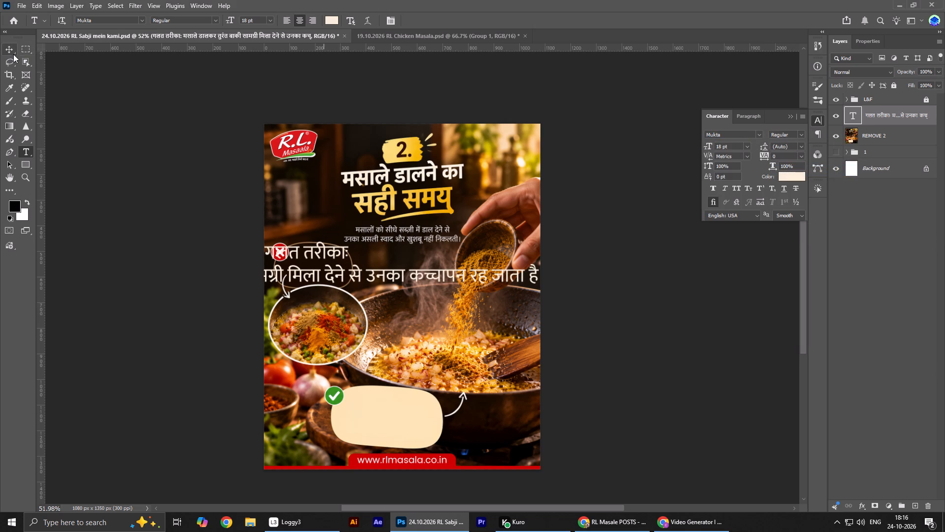
Left-align the paragraph of the pasted "गलत तरीका" text layer.
left_click(12, 54)
left_click(861, 44)
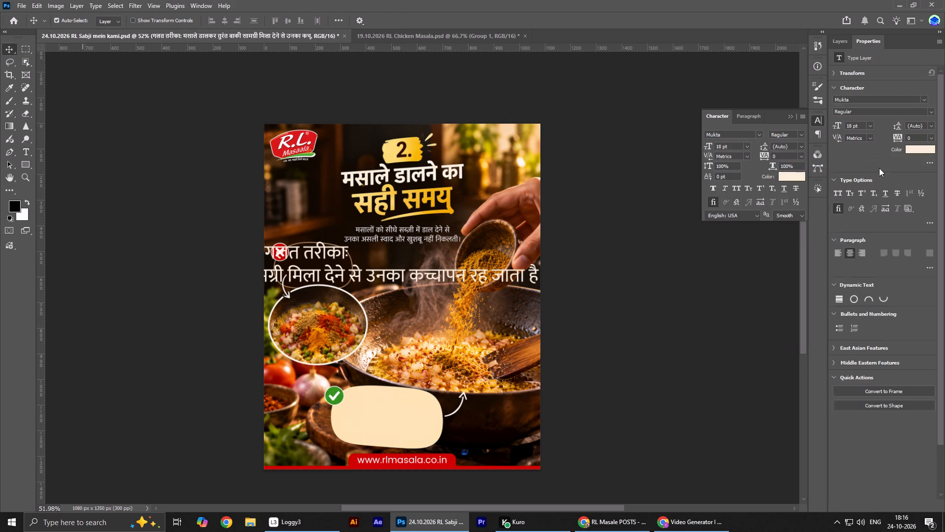
left_click(835, 250)
Scale the "गलत तरीका" text proportionally down to about 36% and place its start inside the dark callout beside the red cross.
key("ctrl+t")
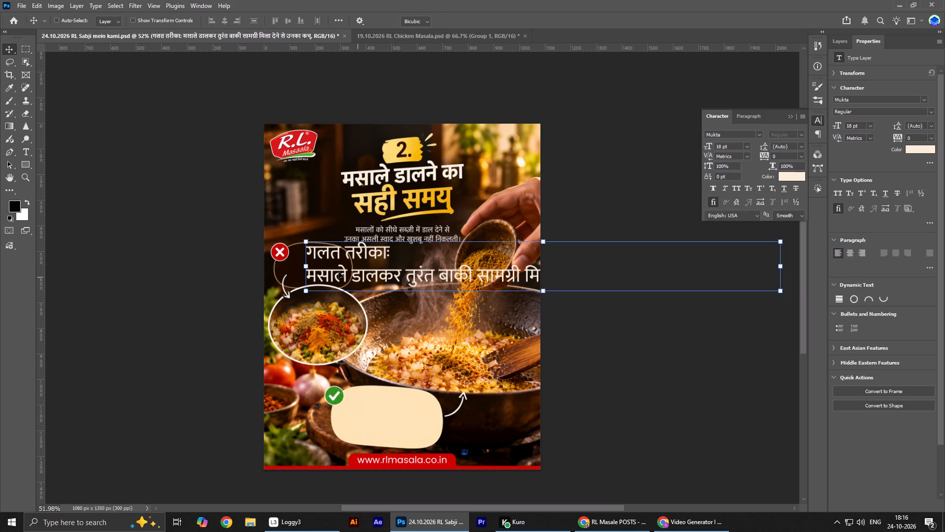
left_click_drag(781, 269, 463, 273)
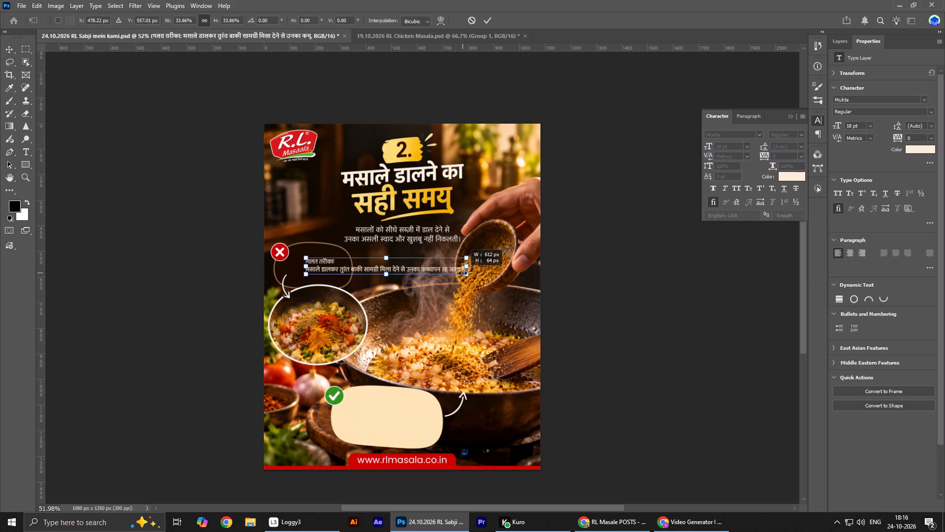
left_click_drag(463, 273, 476, 273)
scroll(307, 279, "down", 1, "alt")
scroll(307, 279, "up", 8, "alt")
scroll(309, 266, "down", 1, "alt")
scroll(309, 266, "up", 2, "alt")
left_click_drag(377, 264, 354, 254)
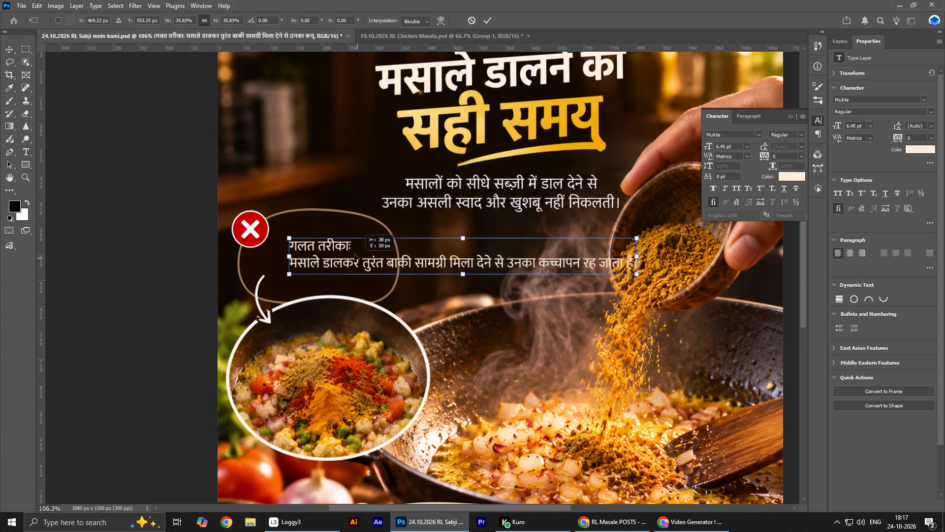
left_click_drag(354, 254, 351, 249)
double_click(335, 234)
Replace the mark after the heading's last word with a space and a colon so it reads "गलत तरीका :".
double_click(339, 233)
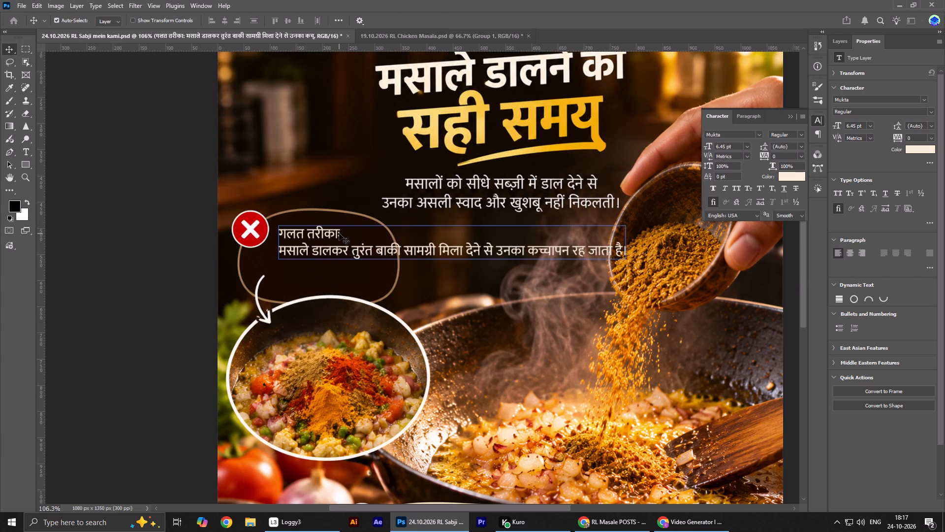
left_click(338, 237)
key("space")
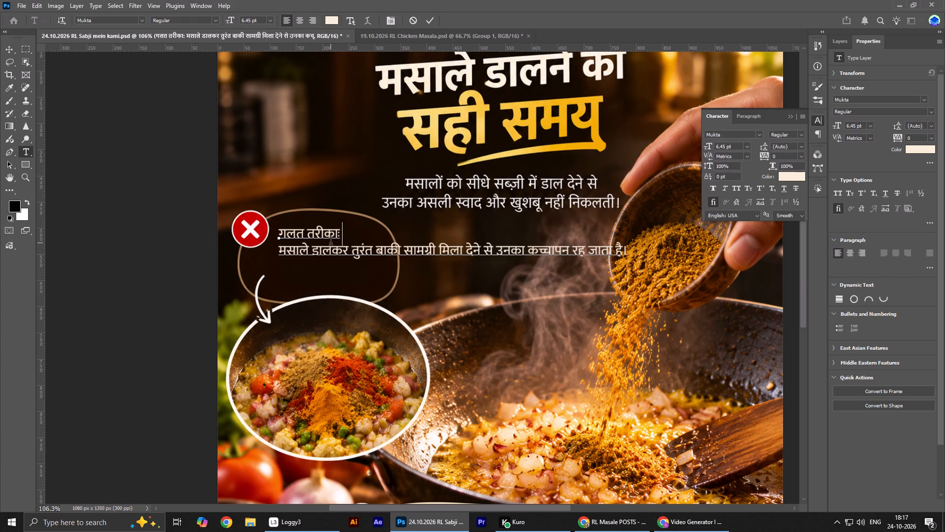
key("Left")
key("Left")
key("Right")
key("shift+Left")
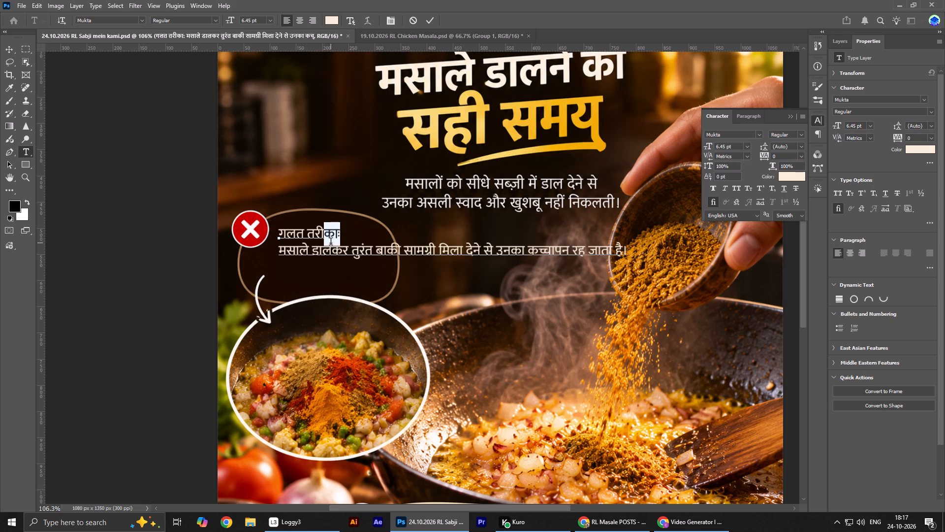
key("Right")
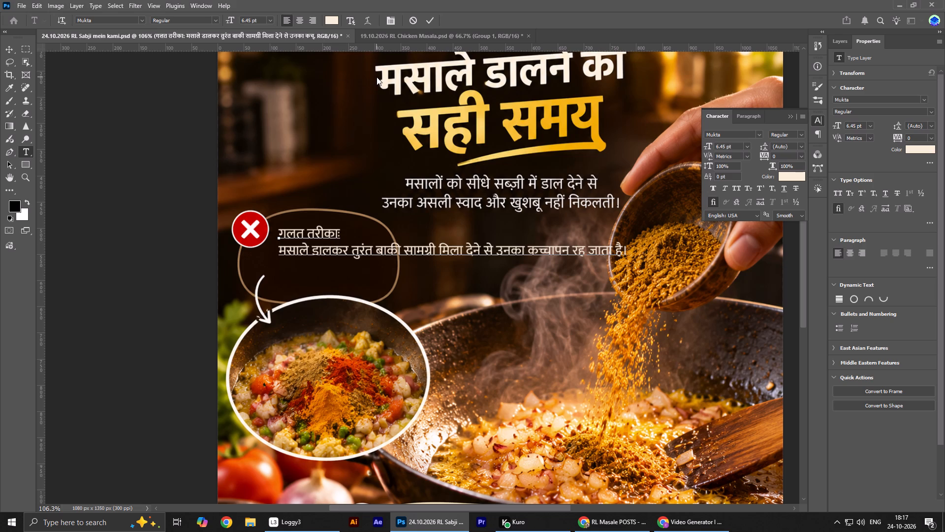
key("shift+Left")
key("space")
key("ctrl+z")
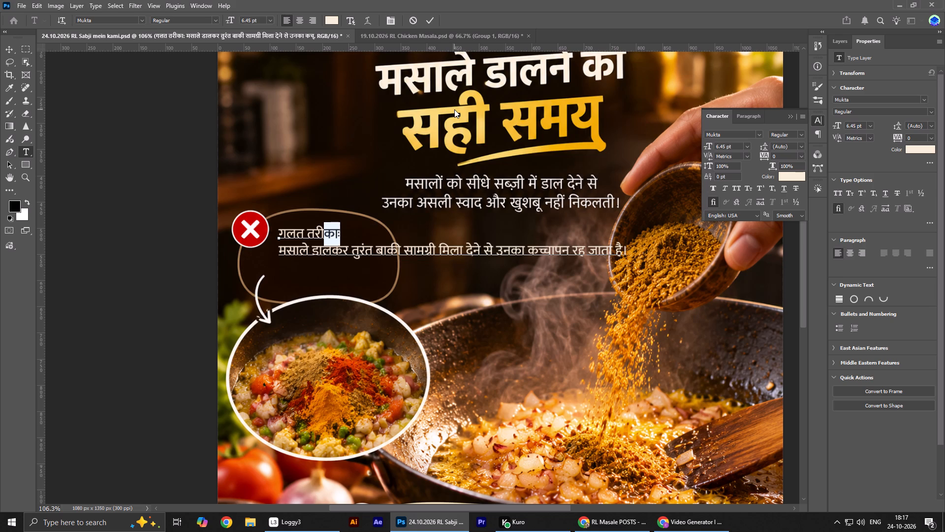
key("Right")
key("BackSpace")
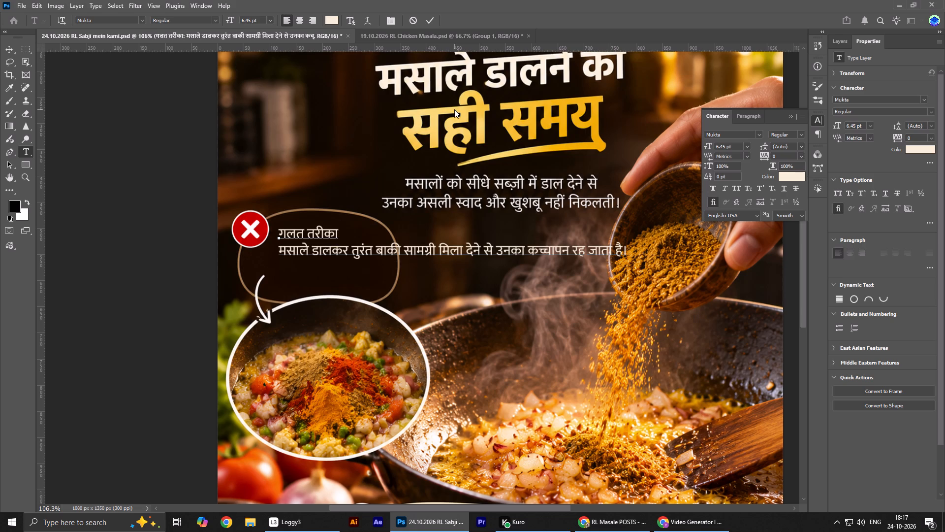
key("space")
type(":")
Break the callout's body text into four lines after "तुरंत", "देने" and "कच्चापन", using the ChatGPT slide 3 image as reference.
key("alt+Tab")
key("alt+Tab")
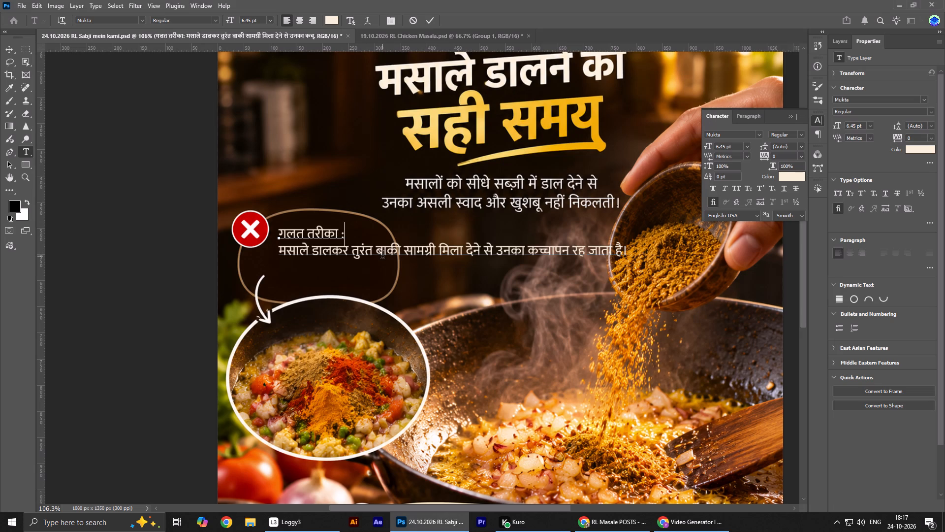
left_click(379, 256)
key("BackSpace")
key("Return")
key("alt+Tab")
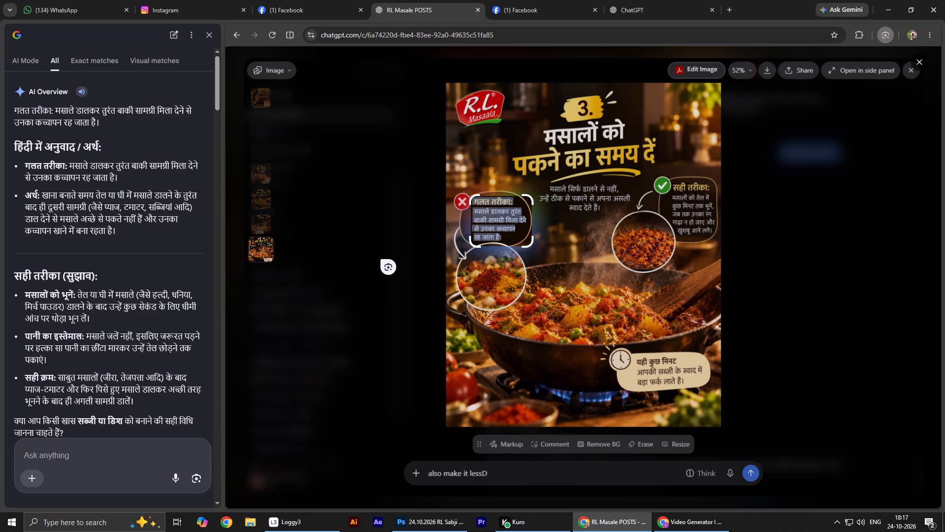
key("alt+Tab")
left_click(387, 272)
key("BackSpace")
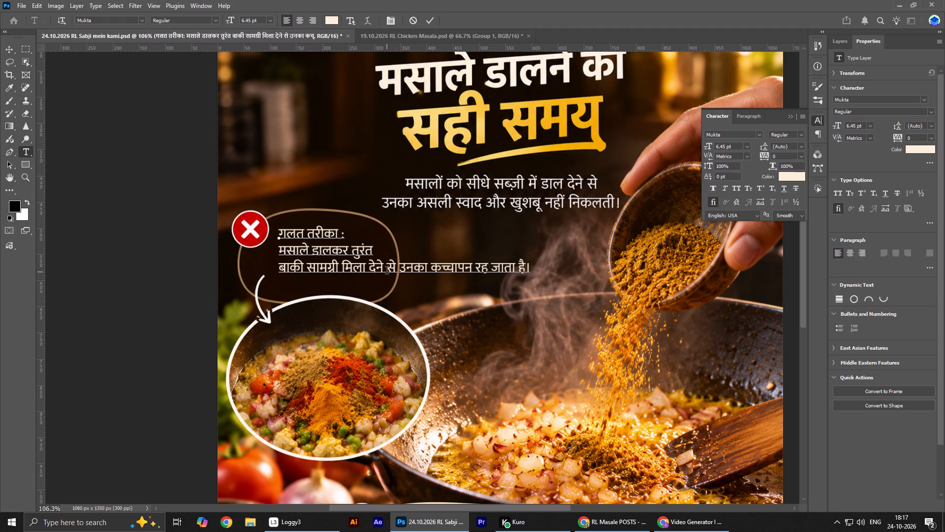
key("Return")
key("alt+Tab")
key("alt+Tab")
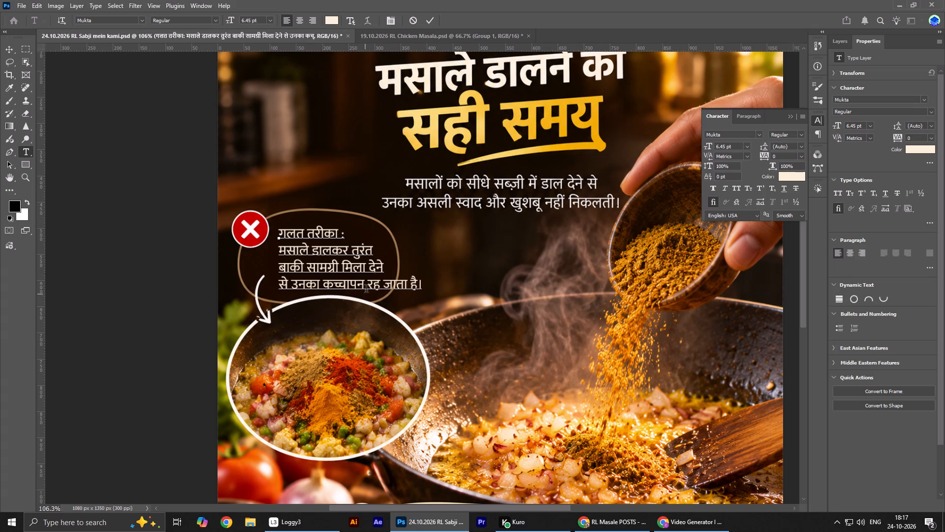
left_click(367, 287)
key("BackSpace")
key("Return")
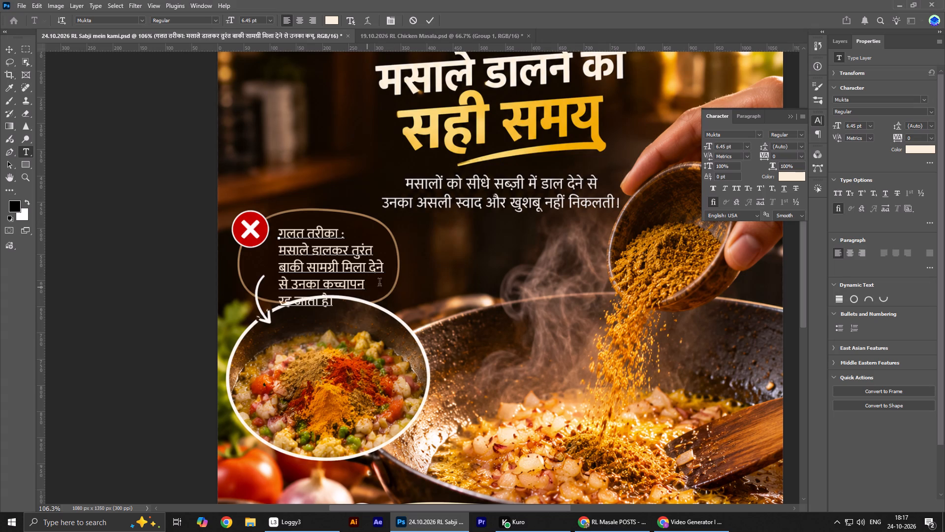
left_click(424, 22)
Scale the whole text block down to about 5.26 pt so it fits inside the dark callout.
key("ctrl+t")
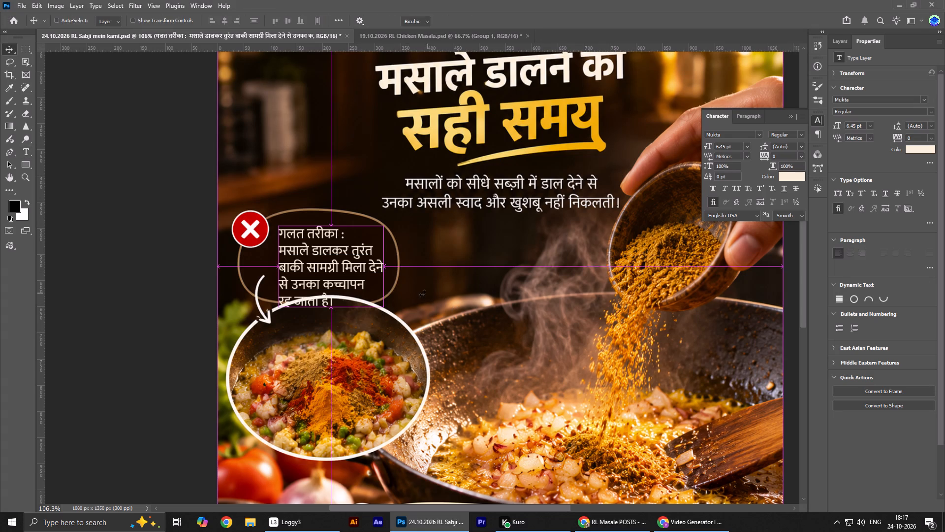
left_click_drag(388, 315, 364, 305)
left_click(489, 22)
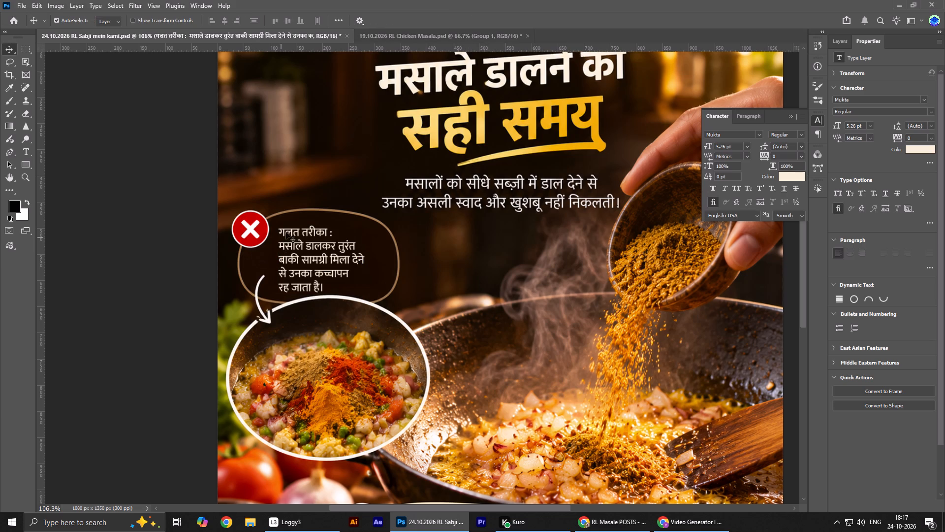
Format the heading "गलत तरीका :" as 8 pt Mukta Bold in yellow #ffe400.
double_click(289, 229)
left_click_drag(279, 233, 346, 229)
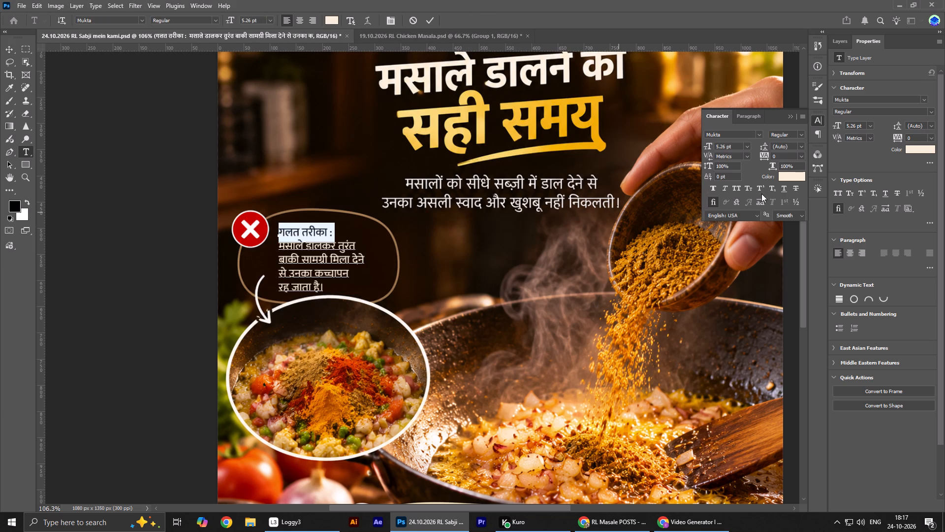
left_click(704, 145)
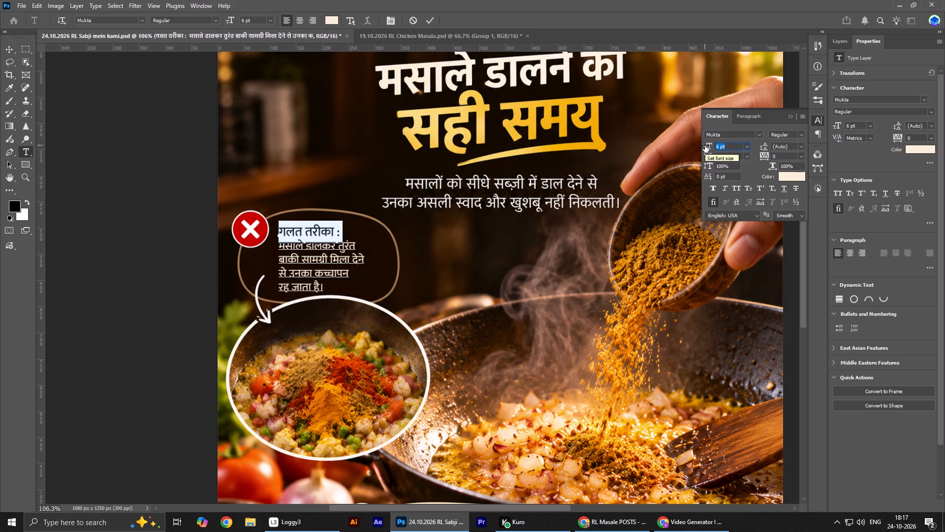
left_click(798, 135)
left_click(804, 204)
left_click(799, 176)
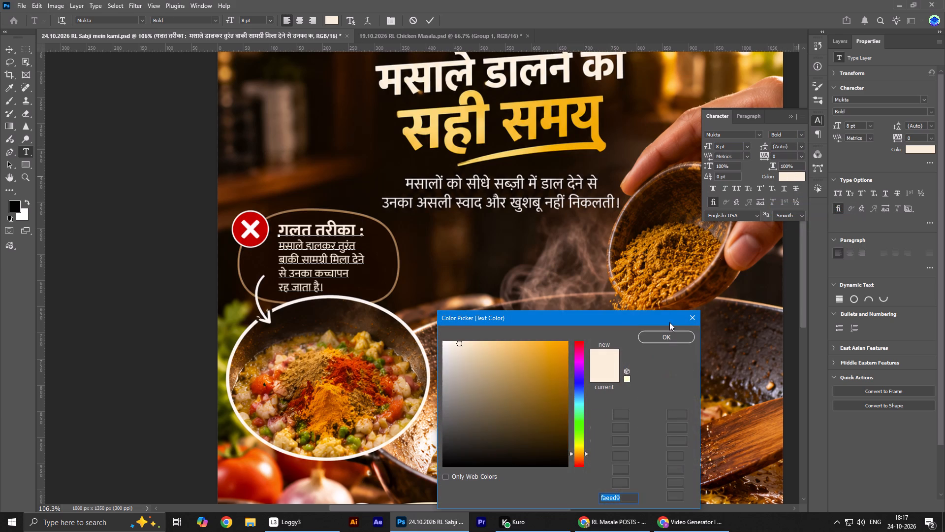
left_click(582, 451)
left_click_drag(552, 376, 605, 306)
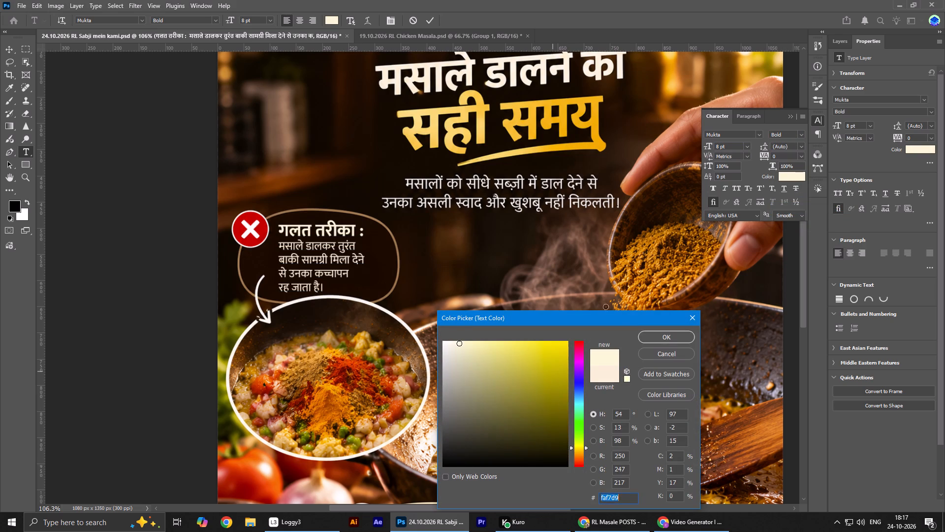
left_click_drag(605, 306, 643, 275)
left_click(681, 329)
left_click(677, 336)
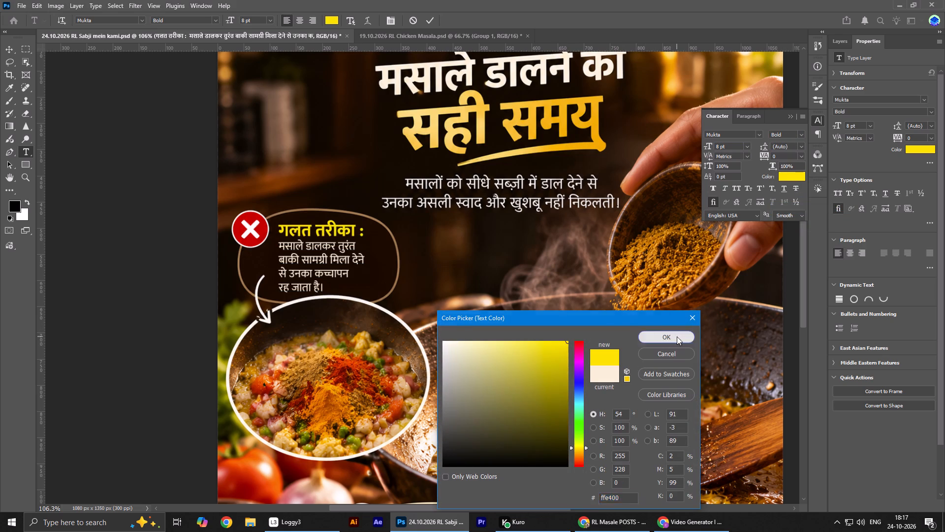
left_click(435, 19)
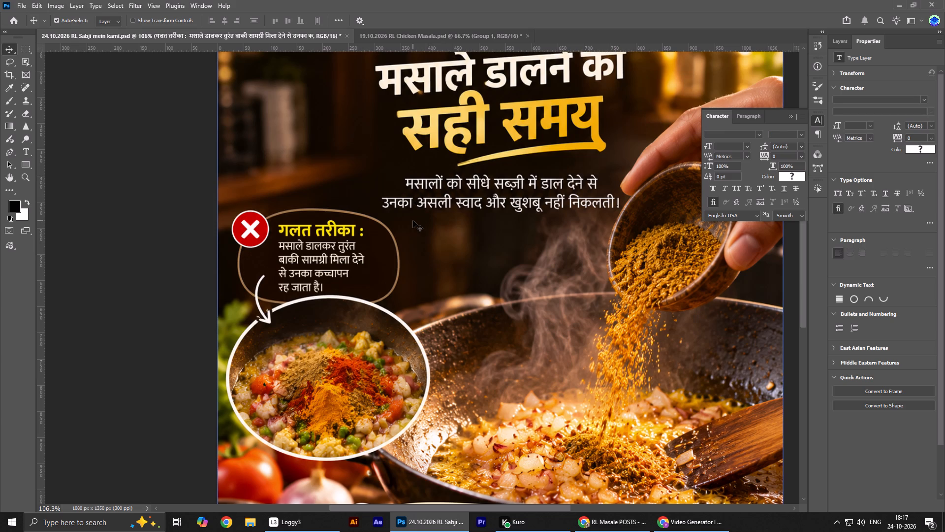
Duplicate the formatted callout text into the empty cream callout beside the green check mark.
scroll(409, 217, "down", 1)
key("ctrl+0")
scroll(439, 208, "up", 1)
scroll(439, 208, "down", 4)
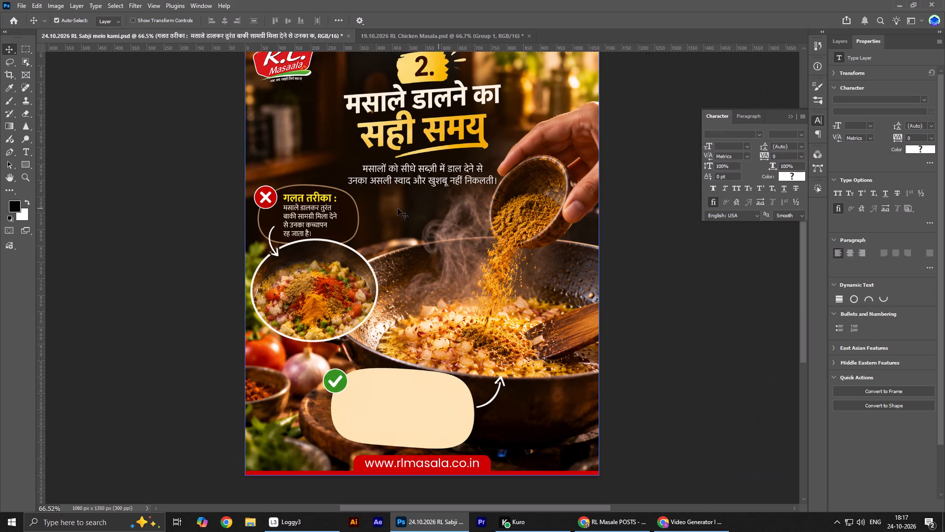
scroll(405, 183, "down", 4)
left_click_drag(300, 182, 390, 386, "alt")
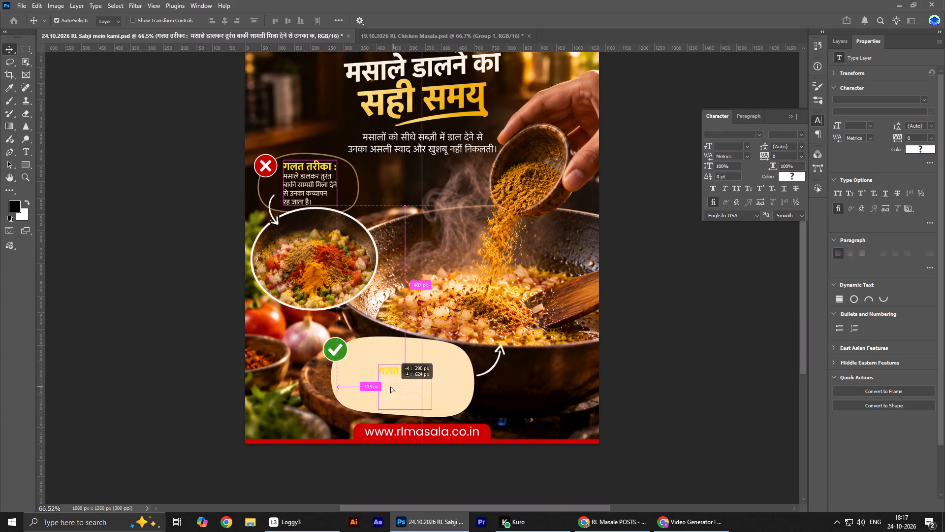
left_click_drag(390, 386, 378, 374, "alt")
Switch to the ChatGPT chat in Chrome, open the slide 2 image and copy its "गलत तरीका:" callout text with Google Lens.
key("alt+Tab")
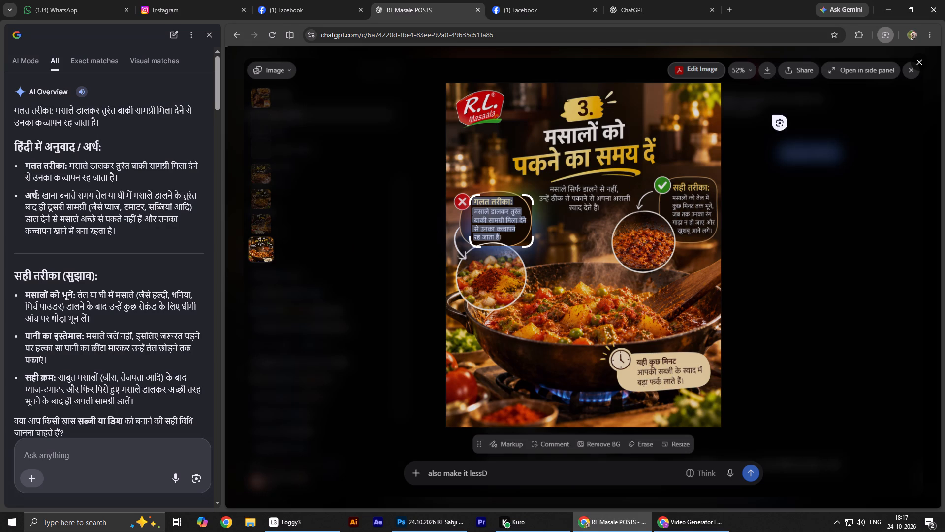
left_click(918, 62)
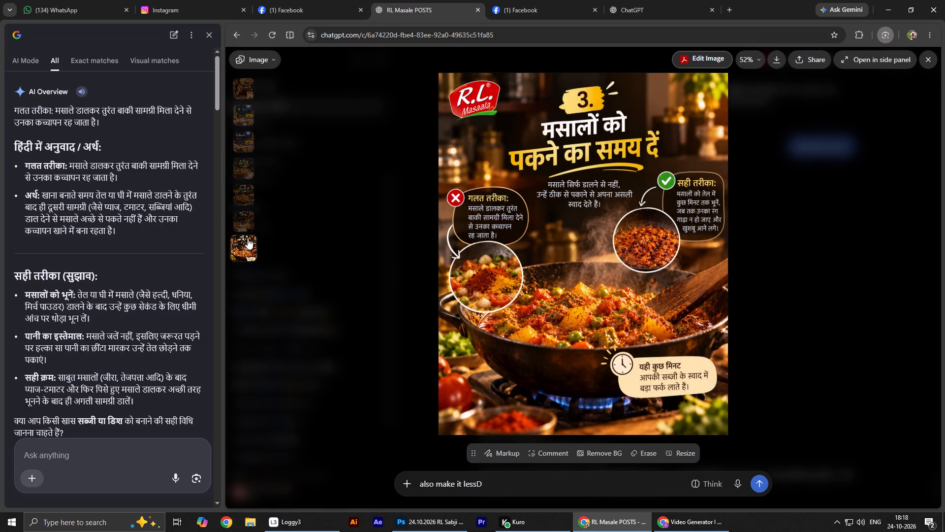
left_click(244, 225)
right_click(502, 260)
left_click(557, 334)
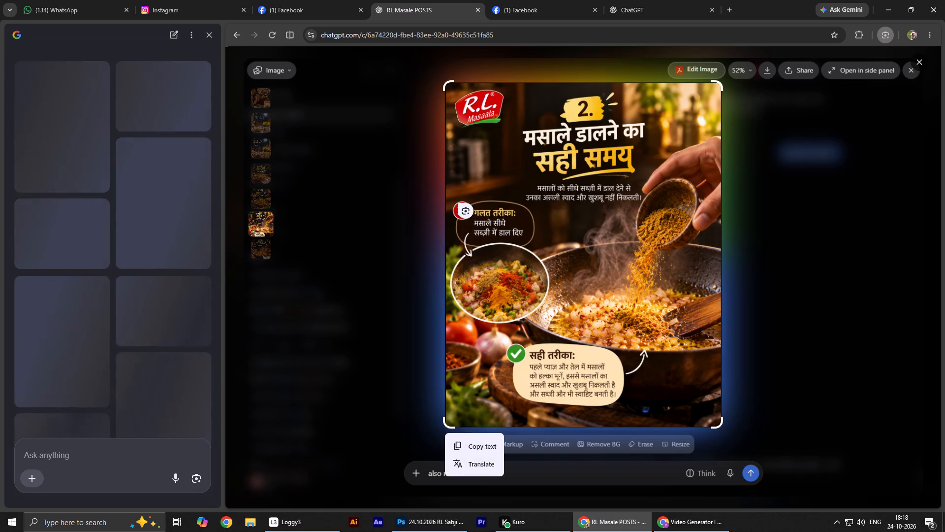
left_click_drag(456, 200, 533, 241)
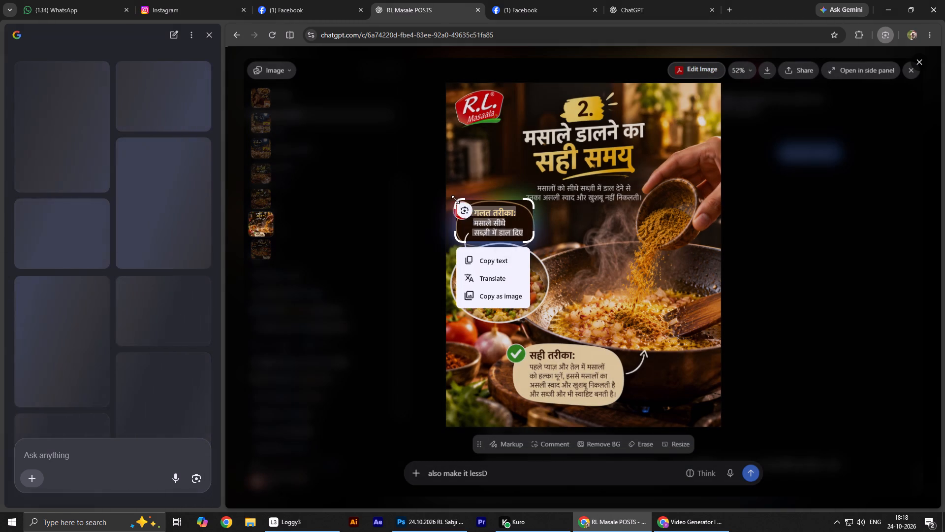
left_click_drag(455, 199, 472, 205)
left_click(525, 263)
key("alt+Tab")
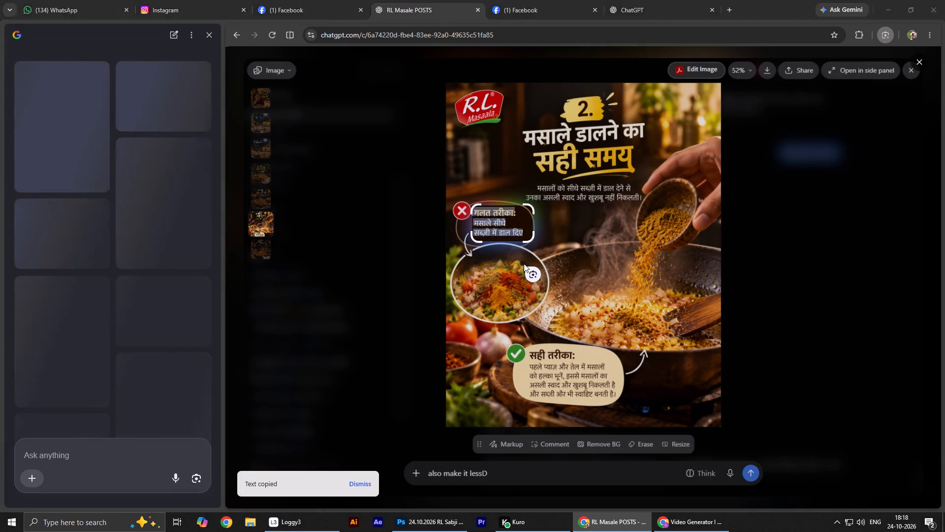
Return to Photoshop and replace the dark callout's text with the copied slide 2 text.
double_click(297, 181)
key("ctrl+v")
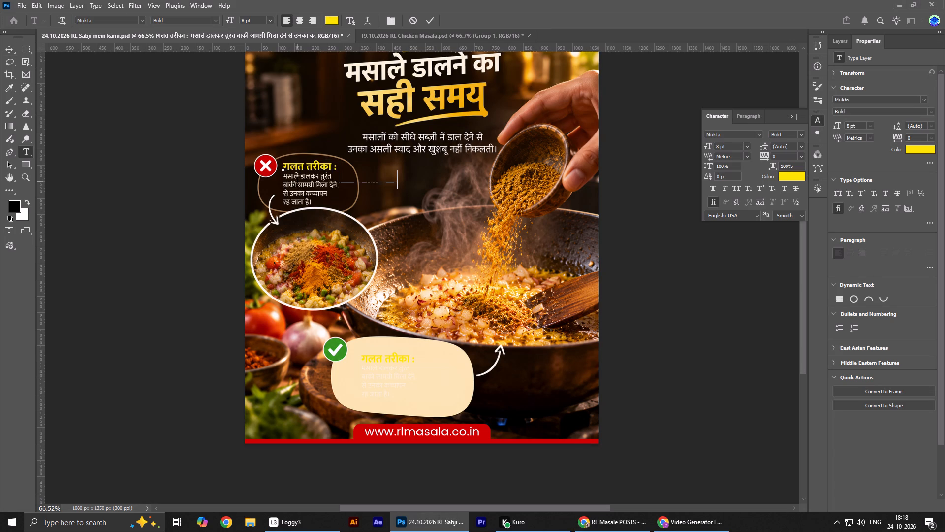
Check the dark callout against the reference slide in Chrome and correct its heading to "गलत तरीका :" with a spaced colon.
key("alt+Tab")
key("alt+Tab")
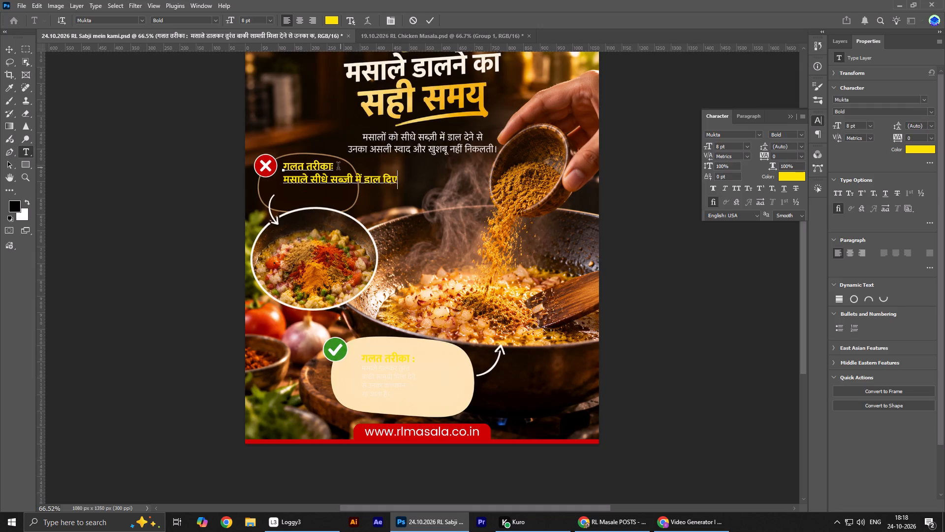
left_click(338, 167)
key("BackSpace")
key("space")
type(":")
Break the dark callout's body text after "मसाले सीधे" to match the two-line layout of the reference slide in Chrome.
key("alt+Tab")
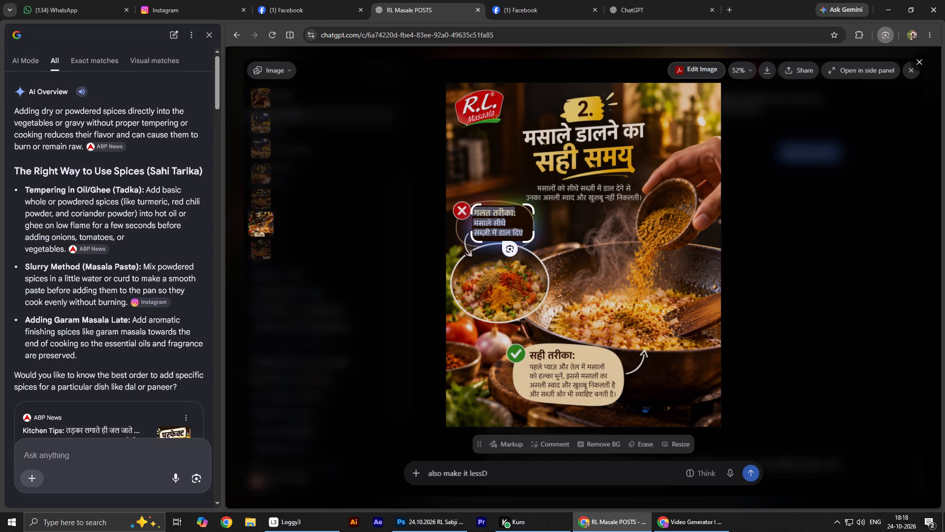
key("alt+Tab")
key("alt+Tab")
key("alt+Tab")
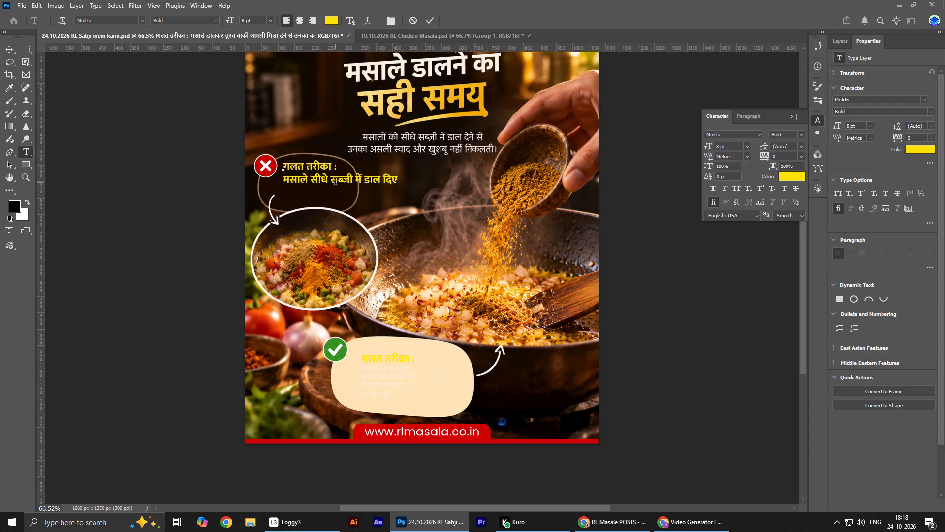
left_click(332, 183)
key("BackSpace")
key("Return")
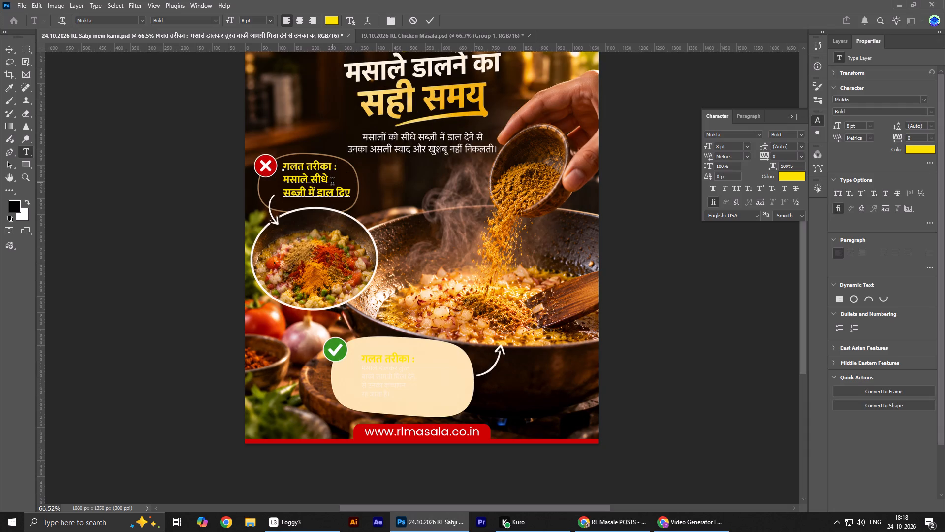
left_click(429, 17)
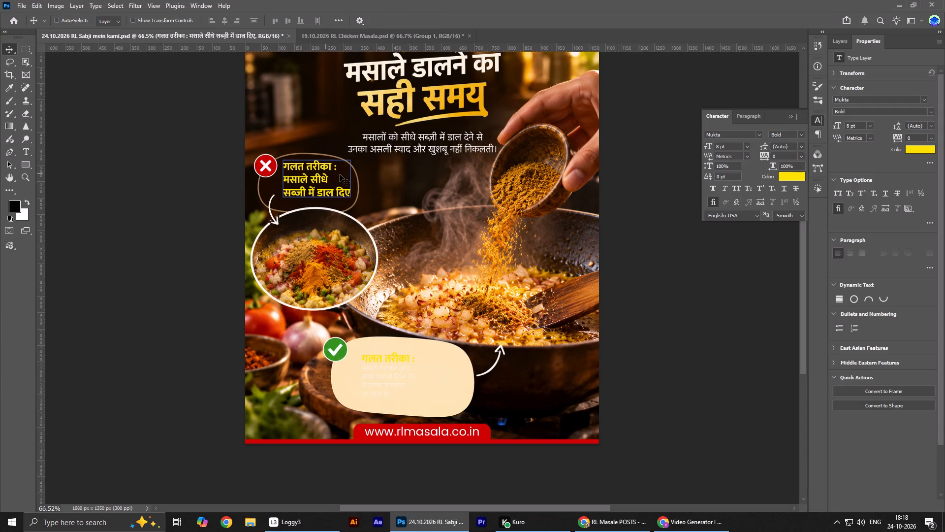
Scale the dark callout's text block down to about 87%, keeping it inside the outline.
key("ctrl+t")
left_click_drag(354, 159, 343, 160)
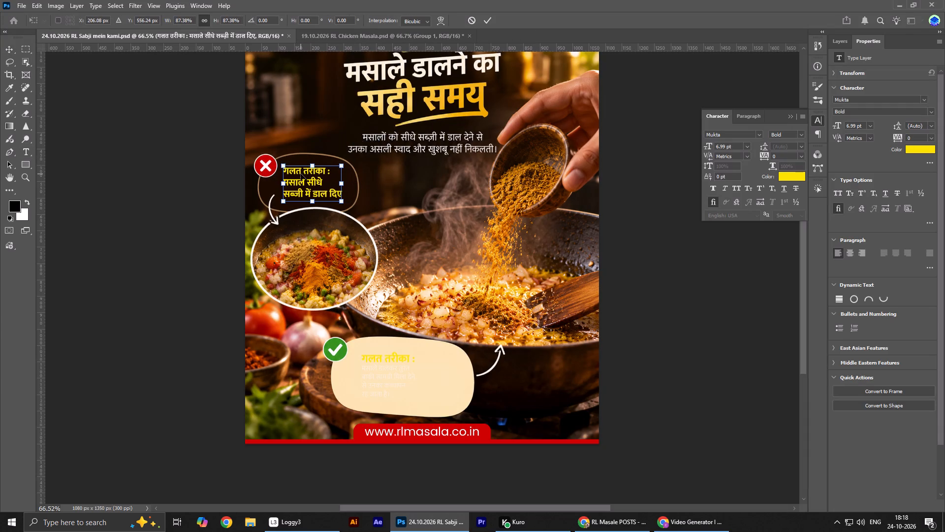
double_click(295, 176)
Set the dark callout's heading "गलत तरीका :" to 8 pt.
double_click(291, 174)
left_click_drag(284, 169, 286, 169)
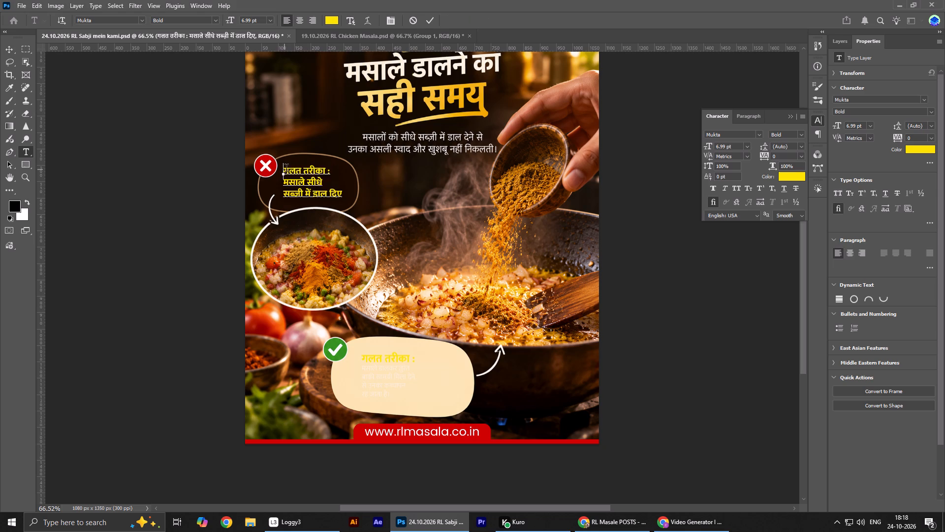
left_click_drag(286, 169, 360, 168)
left_click(706, 147)
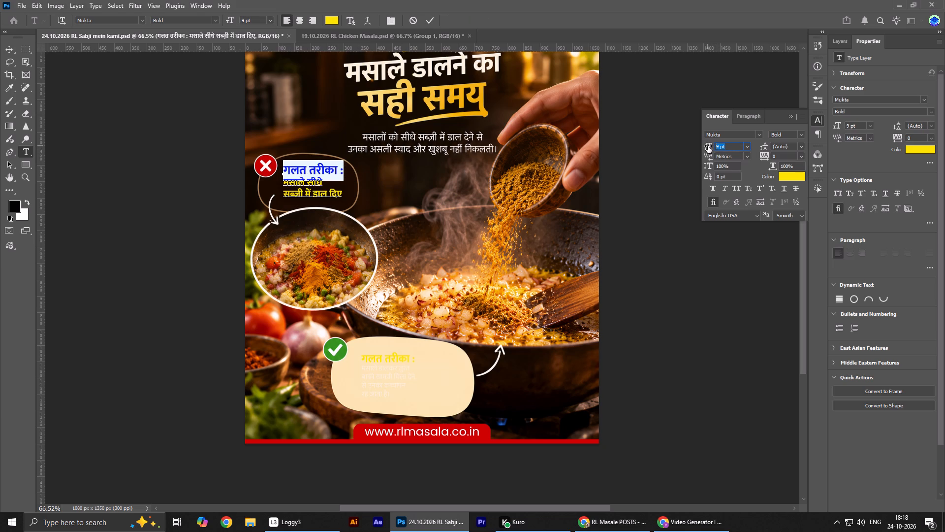
left_click_drag(717, 147, 709, 147)
key("shift+Right")
key("8")
key("Return")
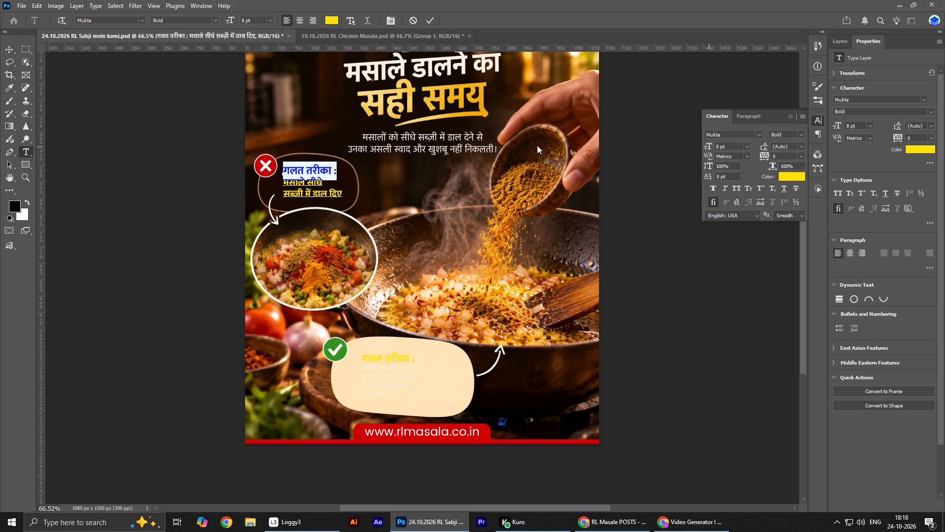
Recolour the dark callout's two body lines with the cream sampled from the callout shape beside the green check mark.
left_click_drag(343, 195, 309, 189)
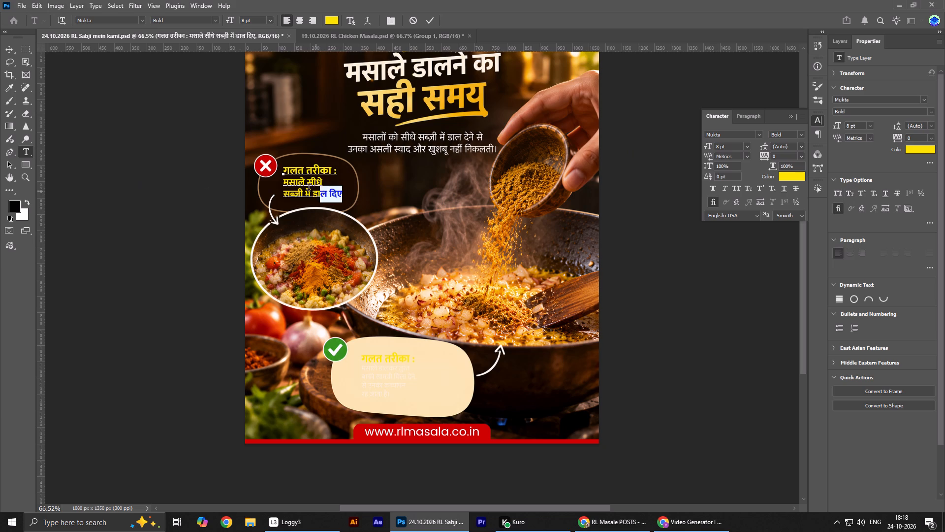
left_click_drag(309, 189, 282, 184)
left_click_drag(796, 175, 789, 175)
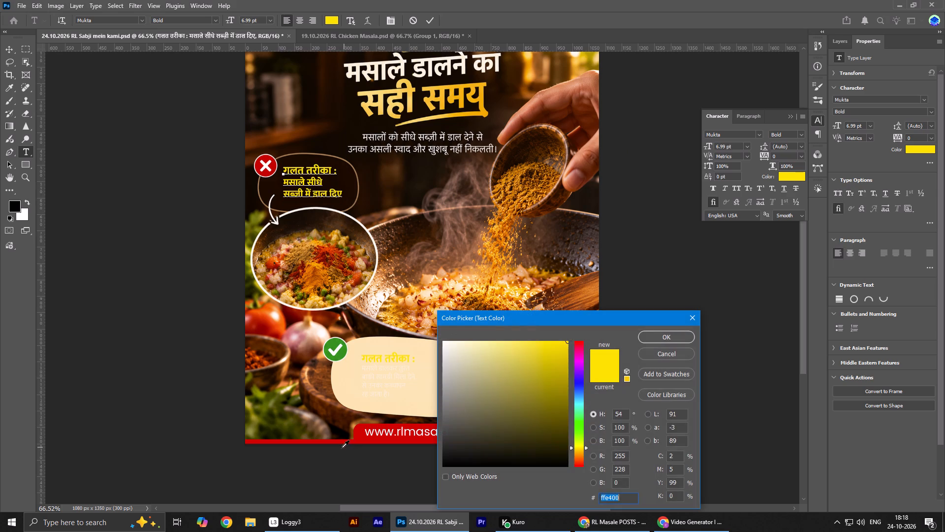
left_click(354, 394)
left_click(663, 341)
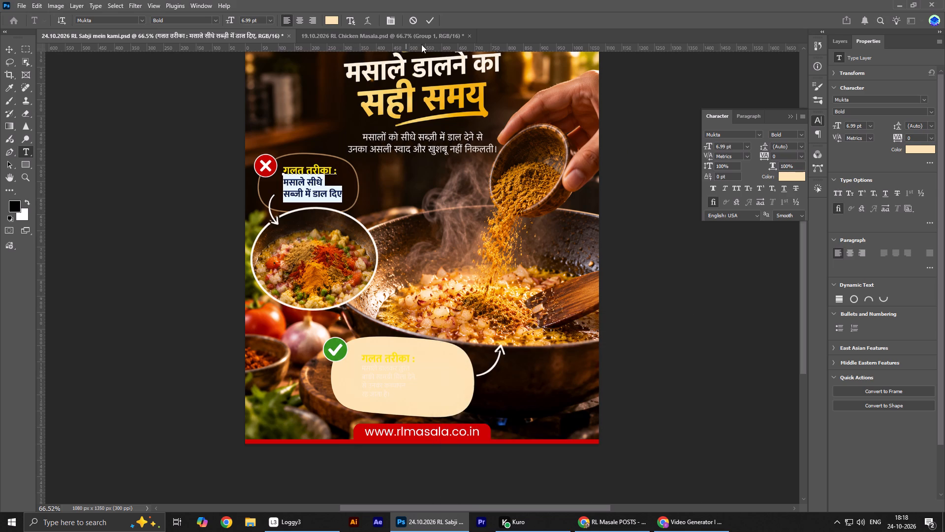
left_click(429, 23)
Change the dark callout's two body lines to Mukta Regular.
scroll(291, 169, "up", 2)
double_click(299, 190)
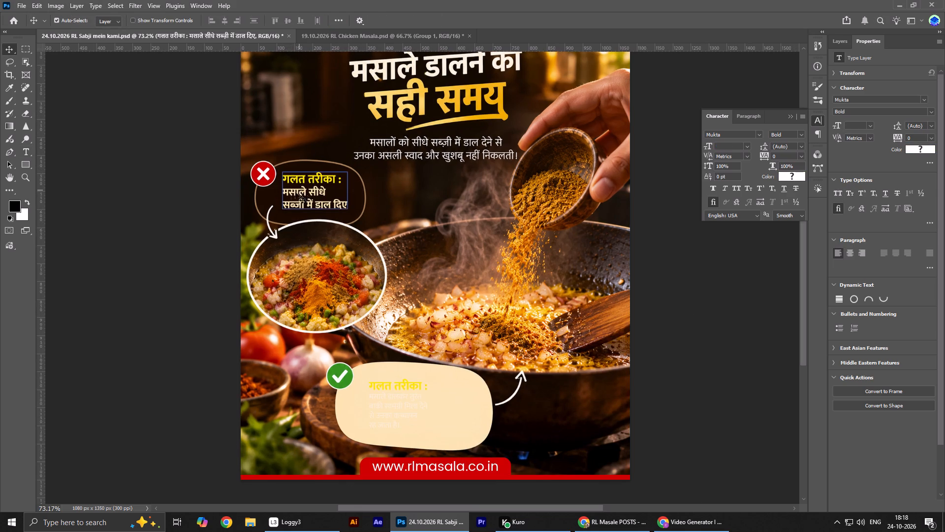
left_click_drag(283, 194, 422, 225)
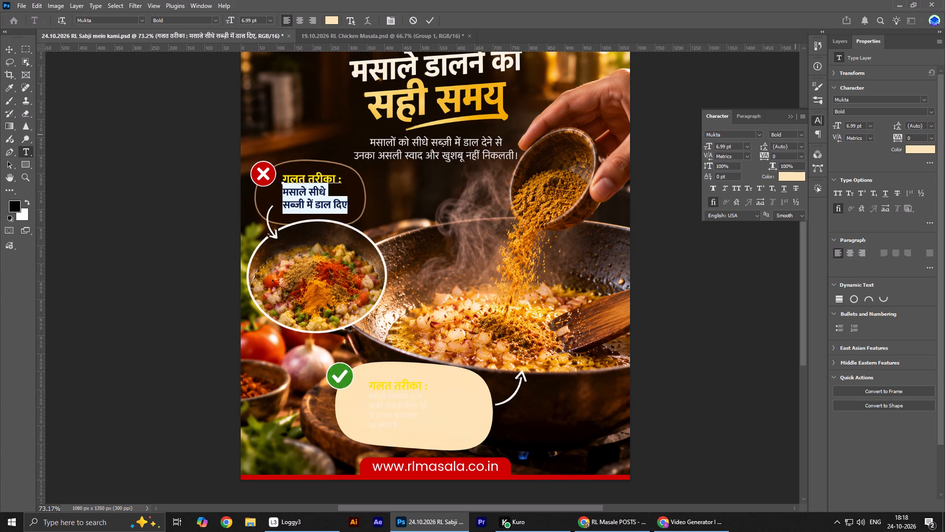
left_click(800, 135)
left_click(789, 169)
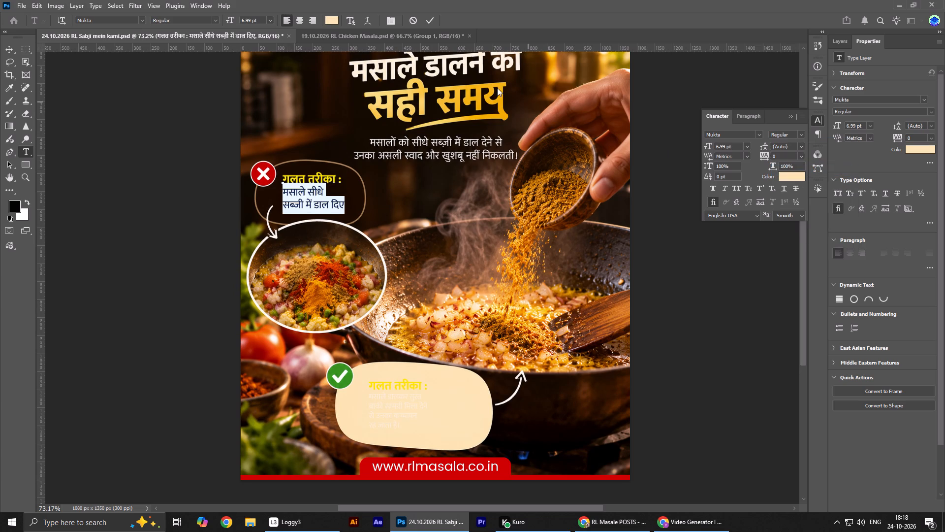
left_click(432, 23)
Select the cream callout's layer, then switch to the ChatGPT image in Chrome and copy its "सही तरीका:" callout text with Google Lens.
scroll(257, 207, "up", 1, "alt")
scroll(257, 207, "down", 1, "alt")
scroll(257, 207, "up", 1, "alt")
scroll(257, 207, "down", 2, "alt")
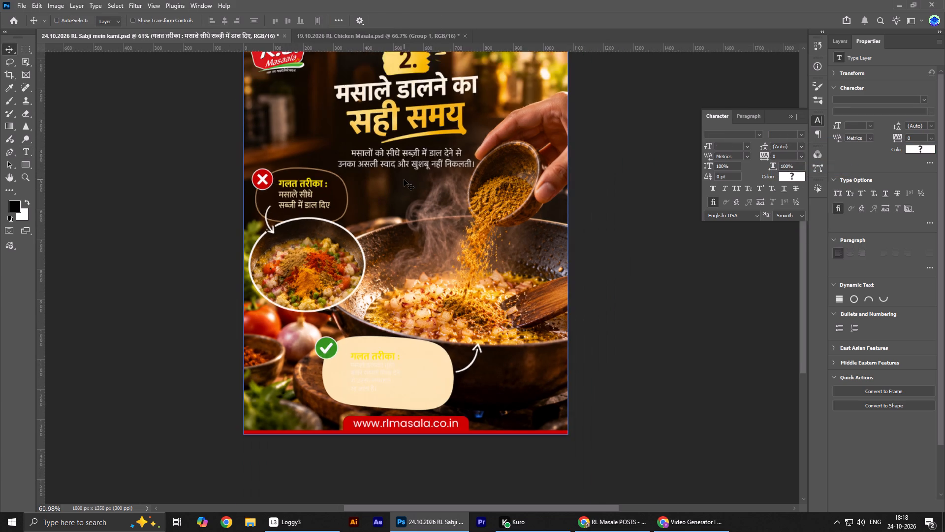
key("ctrl+0")
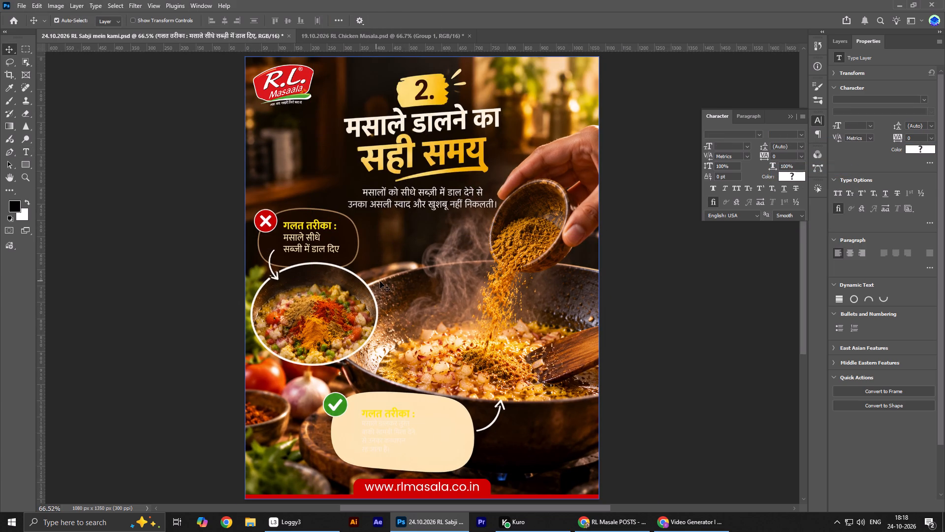
scroll(385, 293, "down", 7)
left_click(380, 380)
key("alt+Tab")
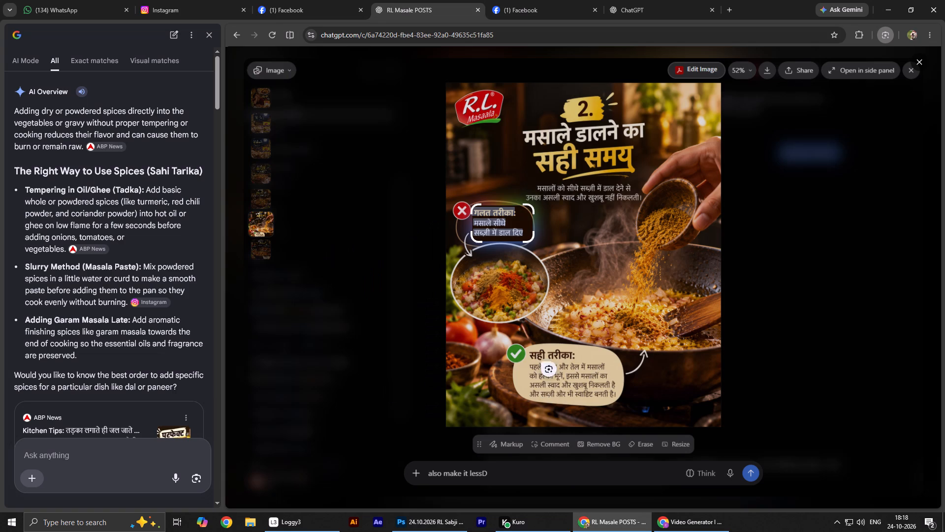
left_click_drag(527, 345, 618, 407)
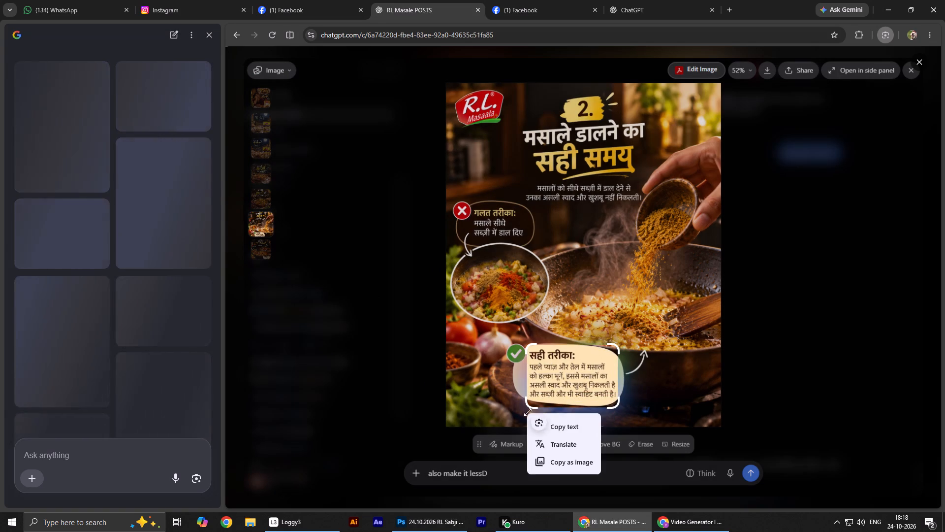
left_click(568, 421)
Return to Photoshop and replace the cream callout's duplicated text with the copied "सही तरीका:" text.
key("alt+Tab")
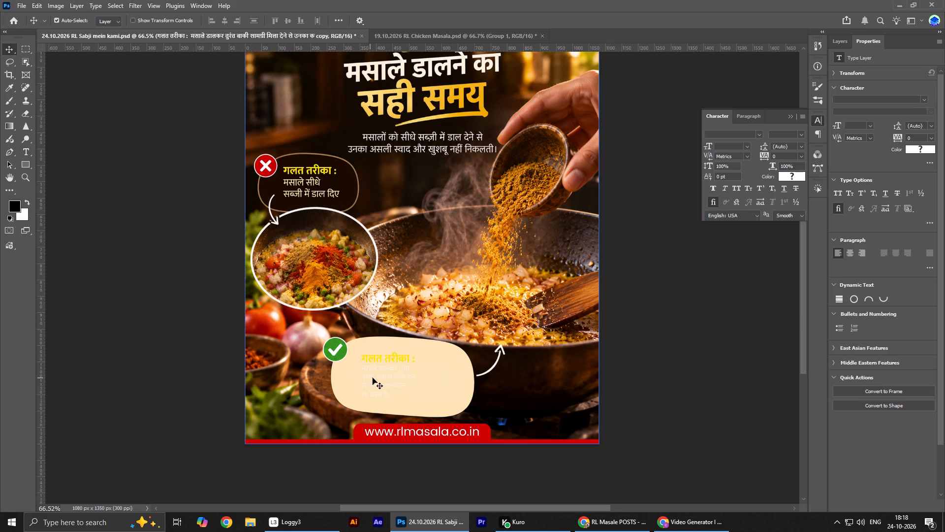
double_click(374, 376)
key("ctrl+v")
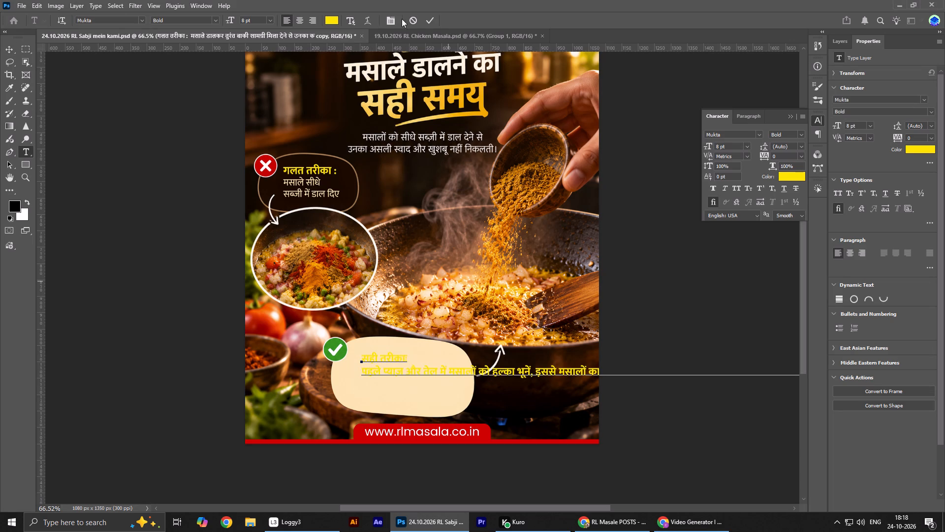
left_click(430, 18)
Set the cream callout's text colour to dark brown #5f2b06.
left_click(789, 176)
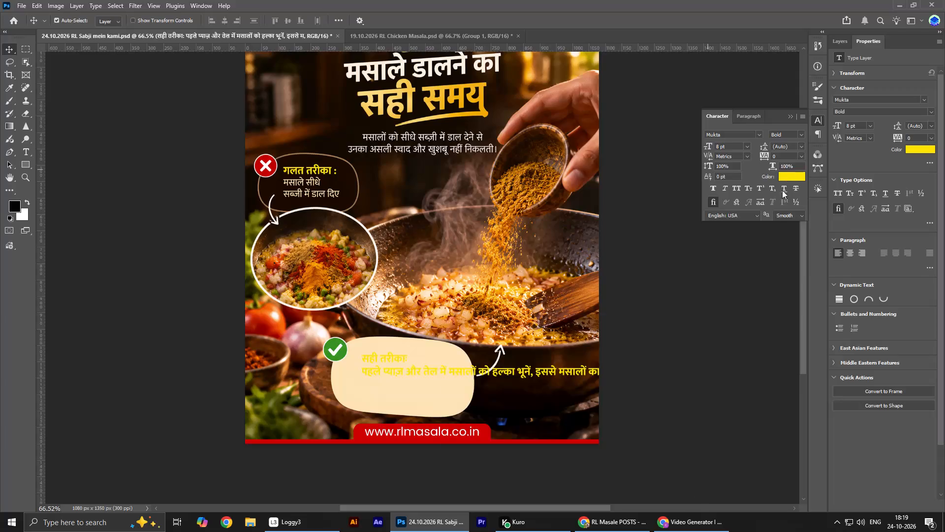
left_click_drag(581, 448, 582, 458)
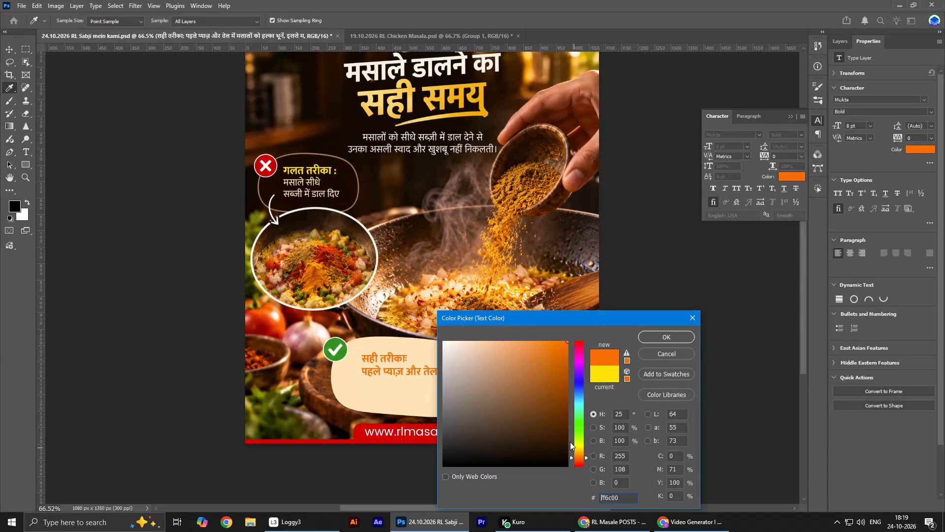
left_click(561, 420)
left_click(673, 328)
left_click(669, 337)
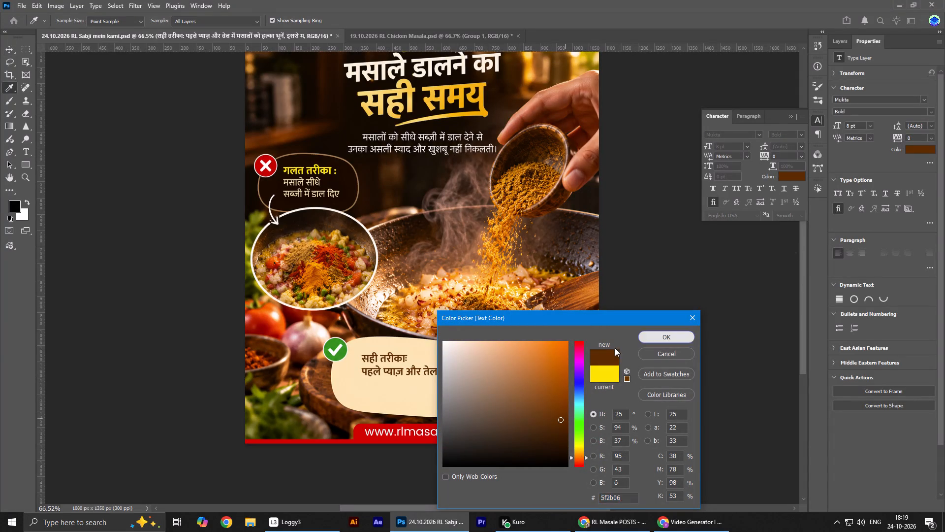
double_click(412, 359)
left_click(412, 357)
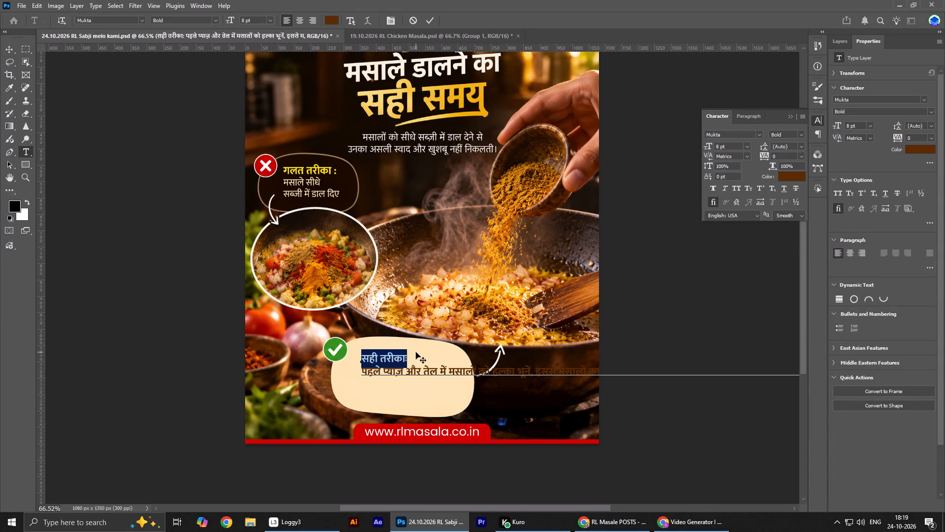
key("BackSpace")
key("ctrl+z")
key("Right")
key("BackSpace")
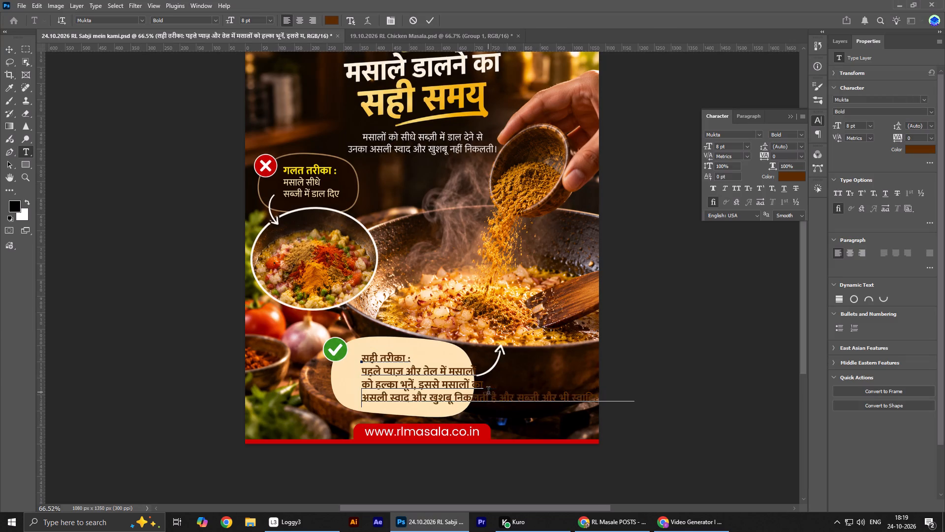
key("alt+Tab")
left_click(504, 400)
key("BackSpace")
key("Return")
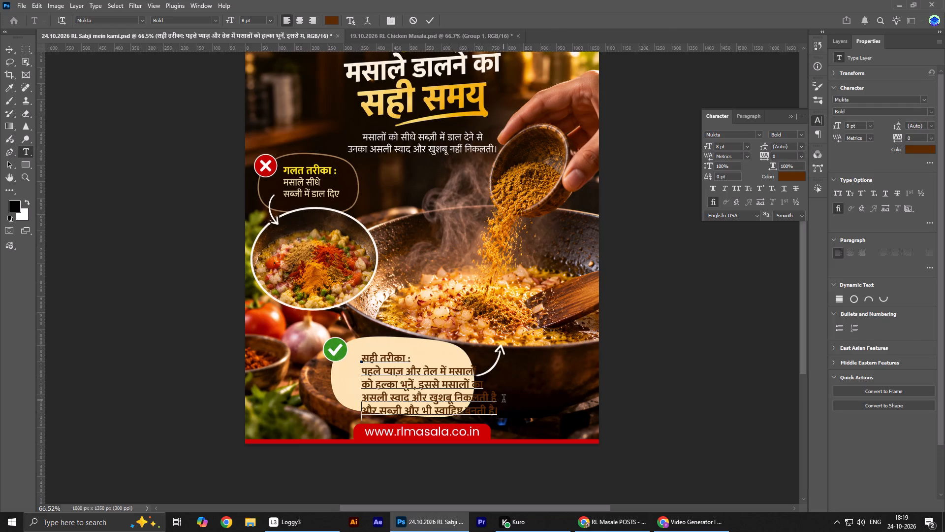
Scale the cream callout's text down to about 81% and position it inside the cream shape.
key("alt+Tab")
key("alt+Tab")
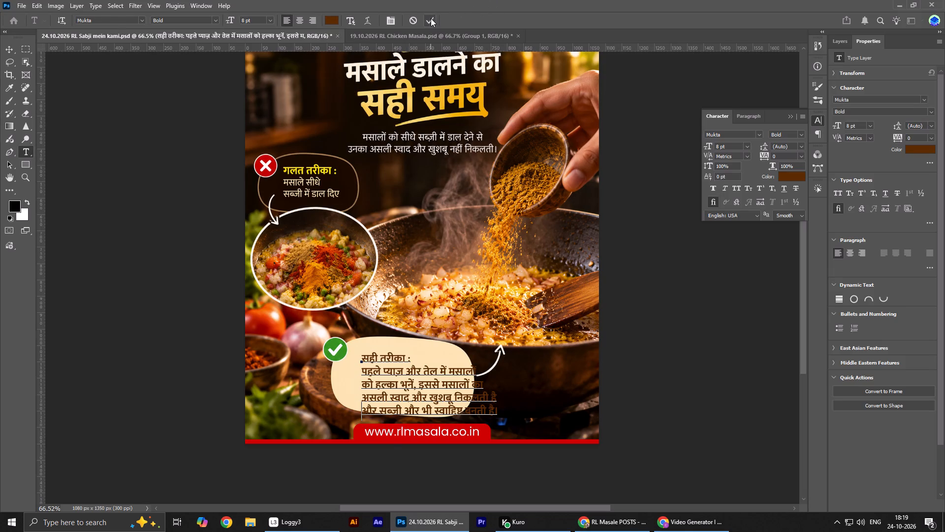
left_click(431, 18)
left_click_drag(426, 395, 417, 385)
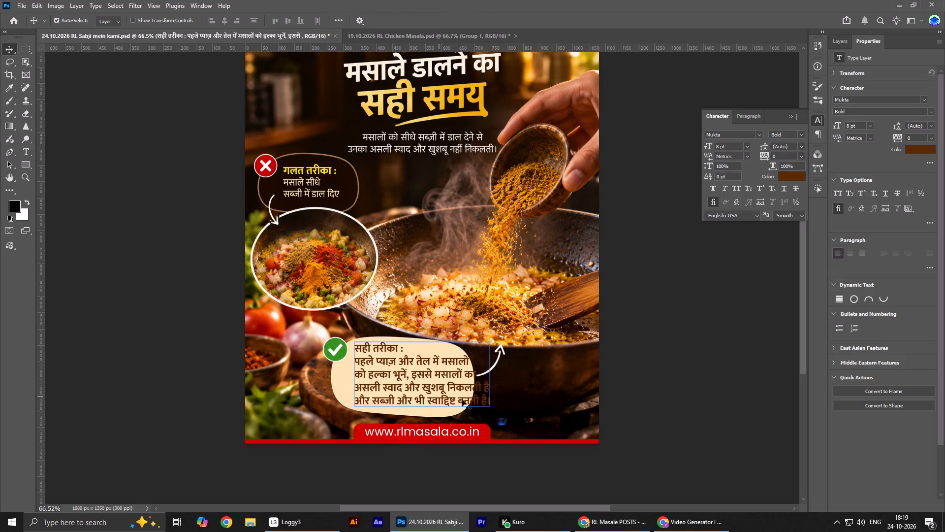
key("ctrl+t")
left_click_drag(490, 372, 465, 377)
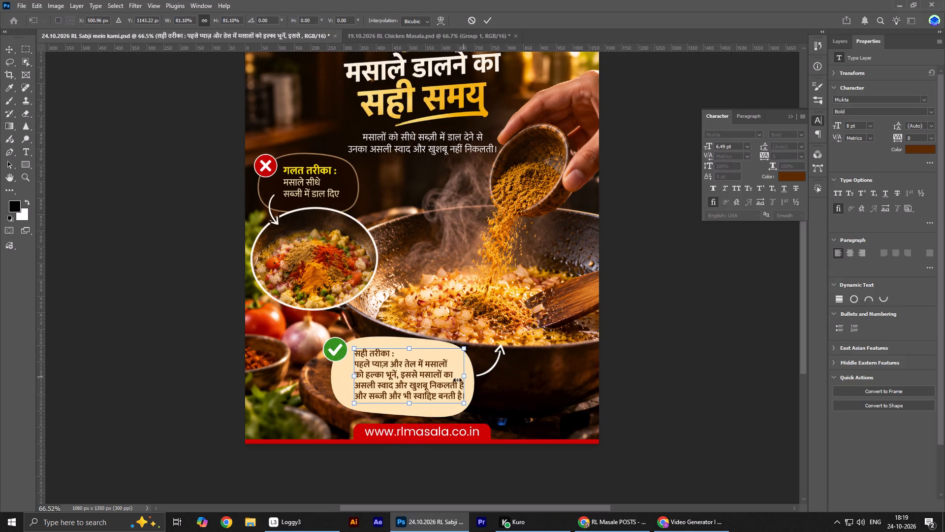
key("Return")
key("Down")
key("Down")
key("Down")
key("Down")
key("Down")
key("Down")
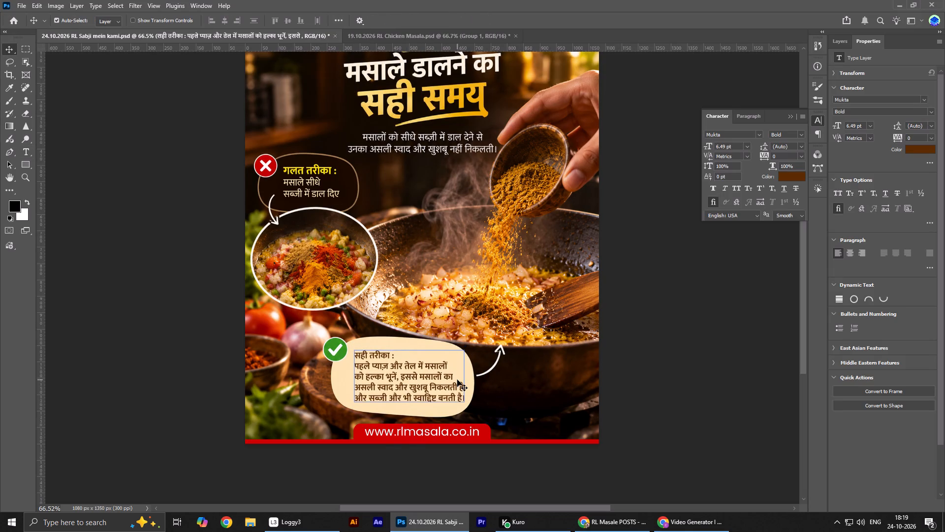
key("Down")
left_click(400, 383)
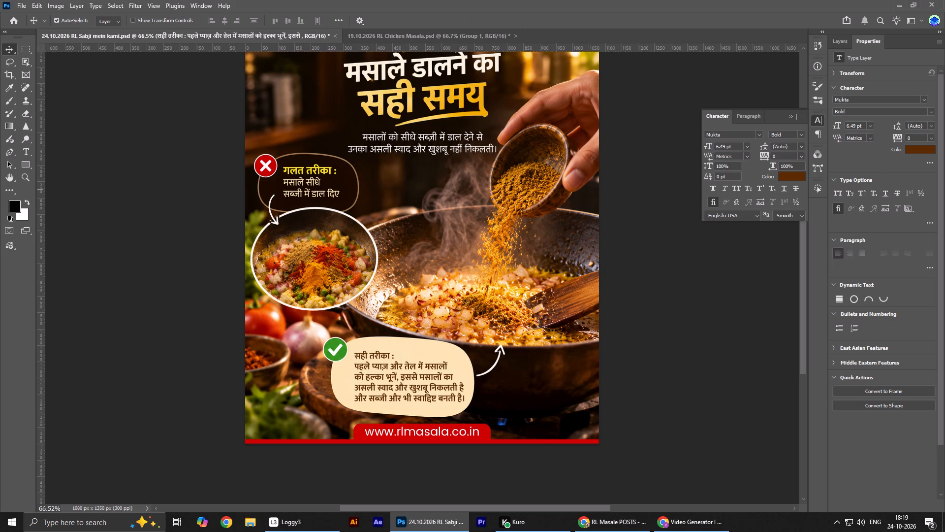
Set the cream callout's text size to 7 pt and nudge the text left to fit the cream shape.
left_click_drag(724, 147, 707, 148)
key("7")
key("Return")
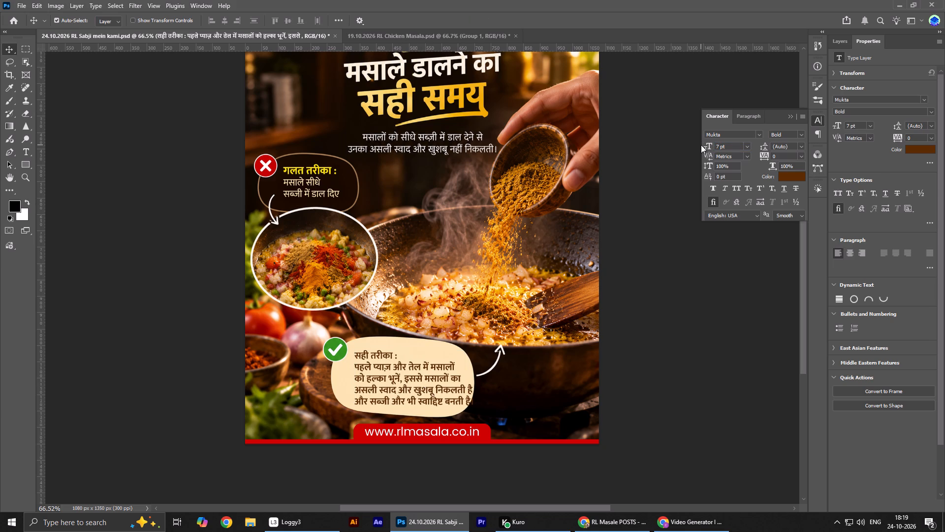
key("Left")
key("Left")
key("Left")
key("Left")
key("Left")
key("Left")
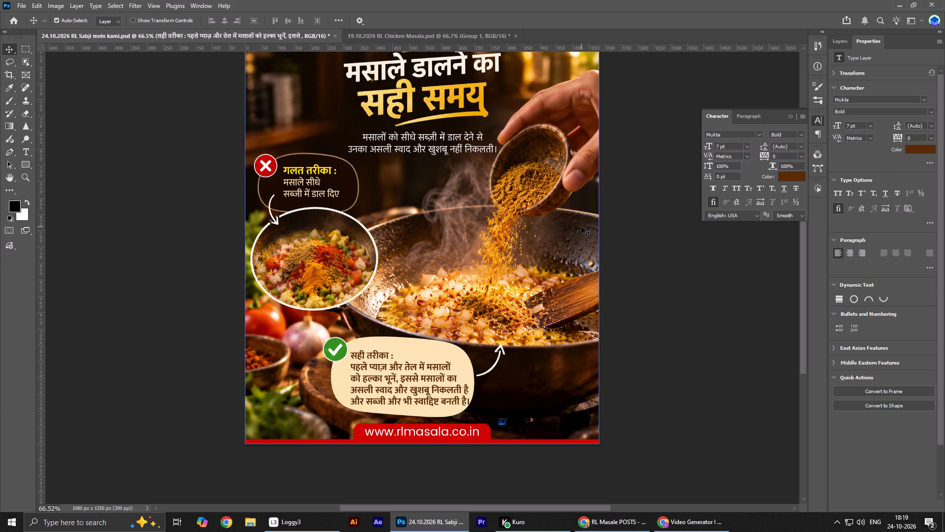
key("Left")
key("Left")
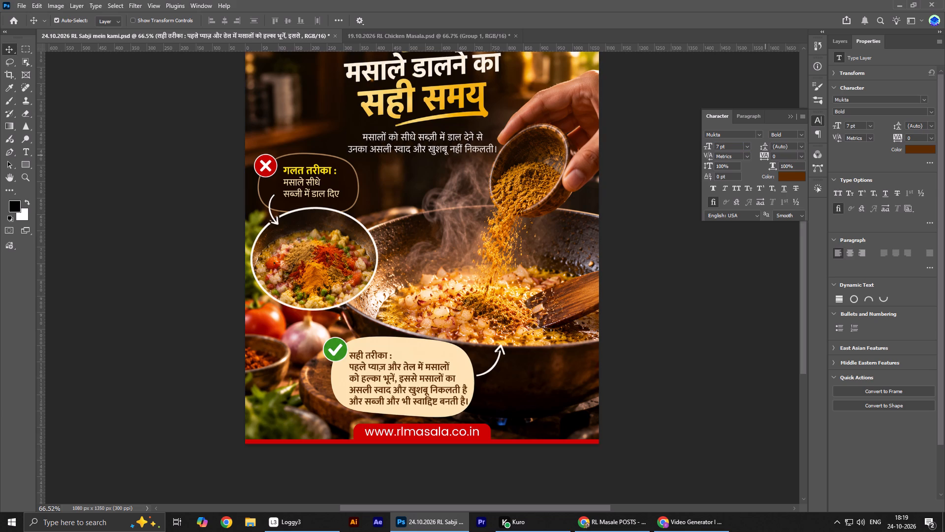
Change the whole cream callout text to Mukta Regular.
left_click(804, 133)
left_click(800, 169)
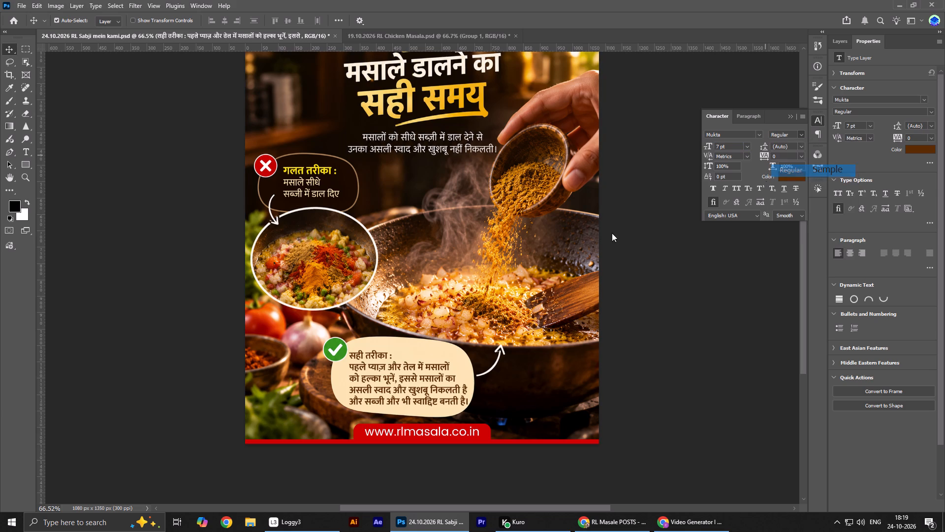
Set the callout's heading "सही तरीका :" to 11 pt Bold, checking it against the reference slide in Chrome.
double_click(355, 351)
left_click_drag(349, 354, 401, 353)
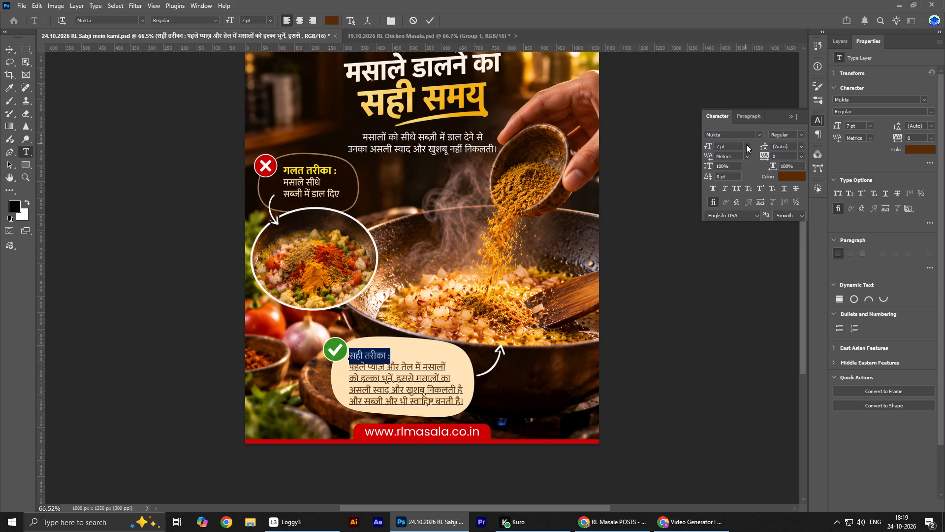
left_click(746, 144)
left_click(741, 206)
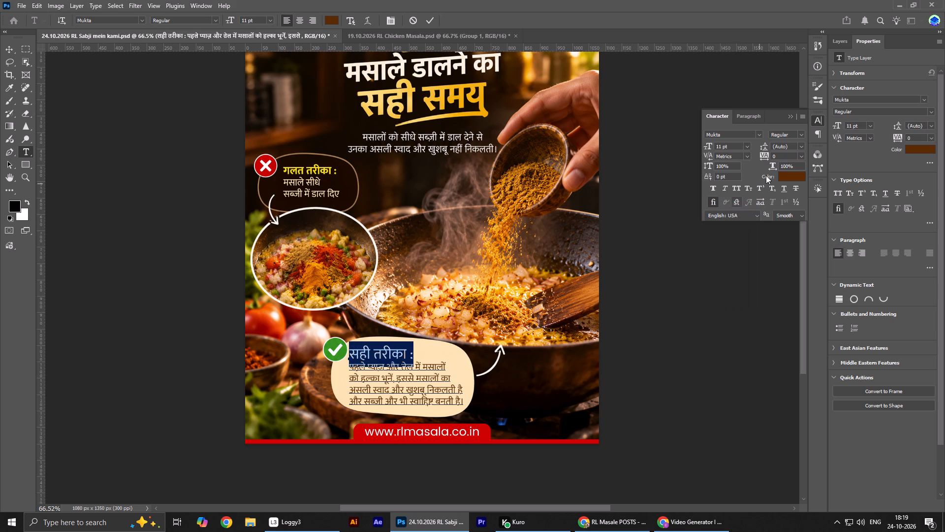
left_click(803, 134)
left_click(788, 203)
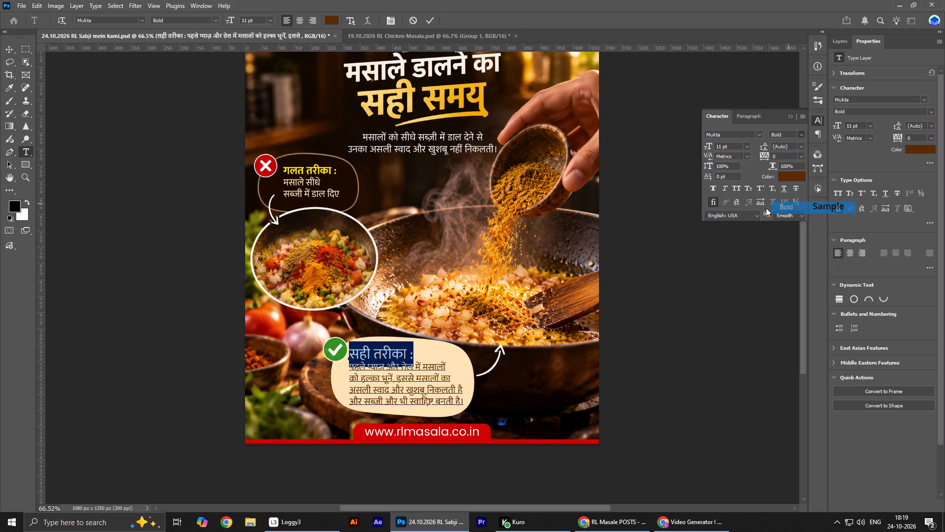
key("alt+Tab")
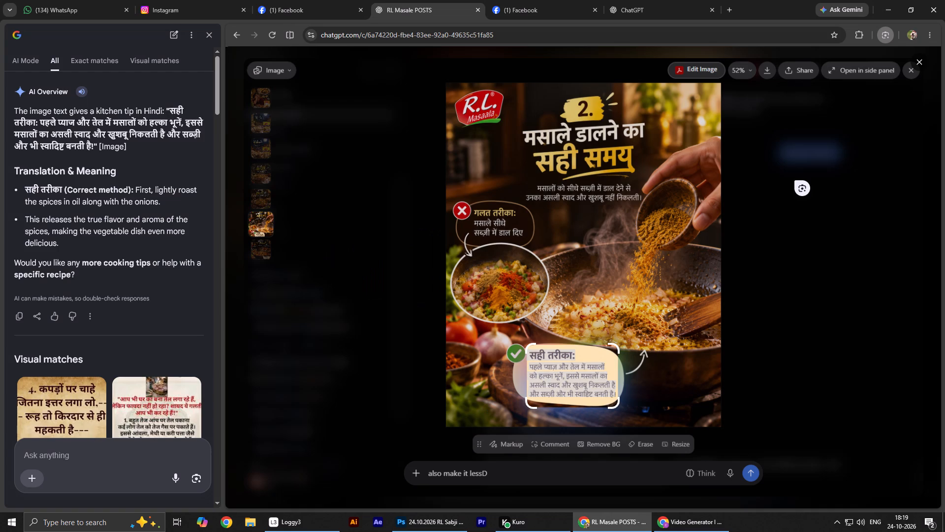
key("alt+Tab")
left_click(432, 22)
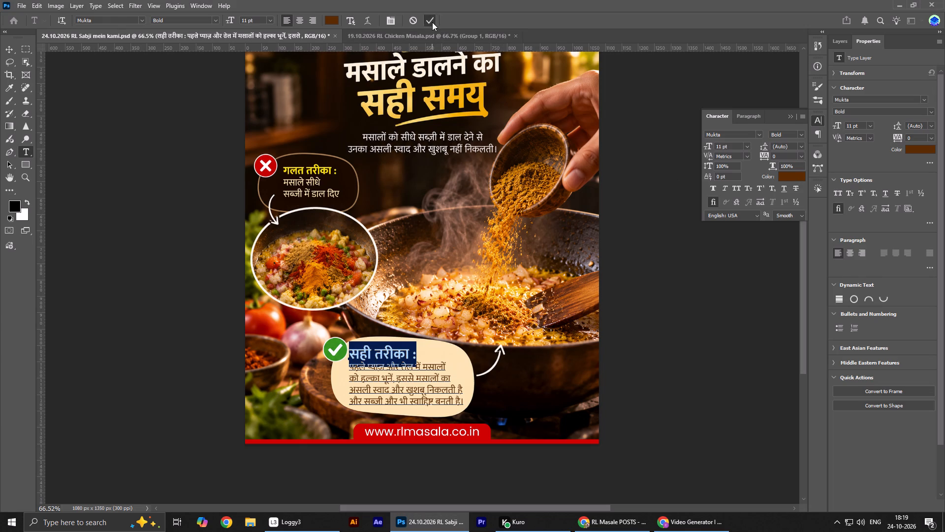
Compare the whole slide 2 layout with the reference slide in Chrome.
scroll(470, 226, "down", 7, "alt")
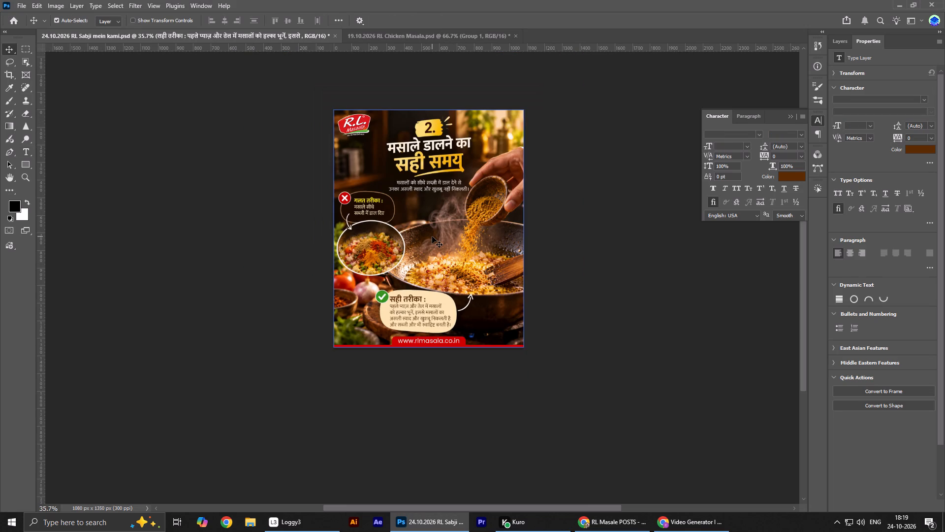
key("ctrl+Insert")
key("alt+Tab")
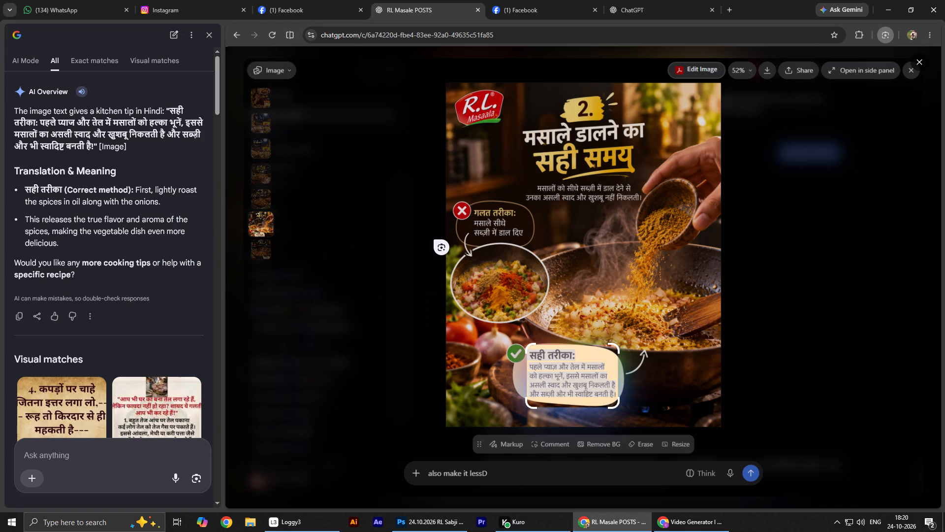
key("alt+Tab")
key("ctrl+0")
key("ctrl+0")
key("ctrl+0")
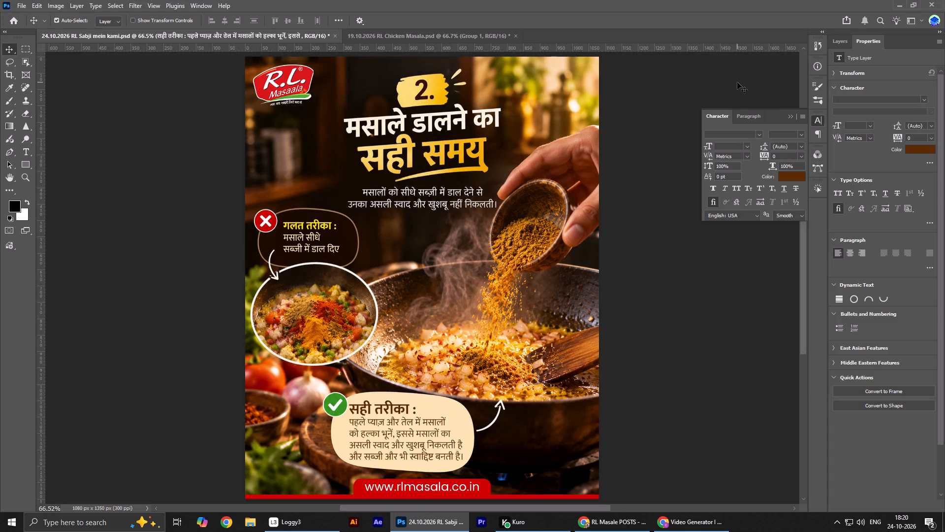
key("v")
Save the Photoshop document.
key("ctrl+s")
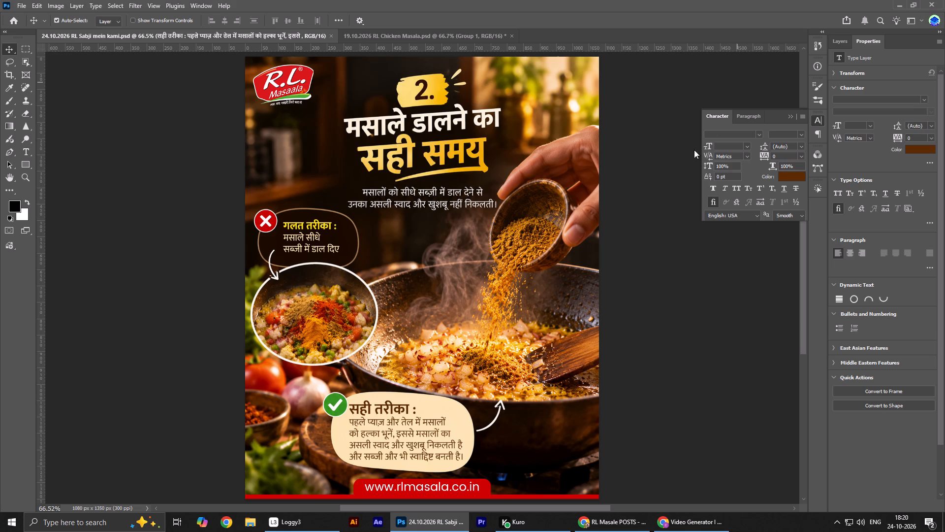
Save slide 2 to the Desktop as the PNG "24.10.2026 RL Sabji mein kami 2.png".
key("ctrl+w")
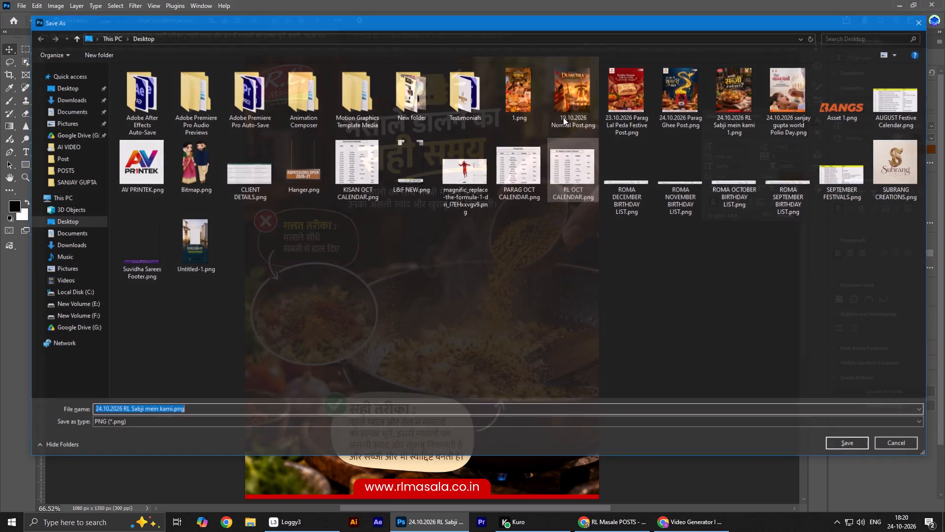
left_click(719, 99)
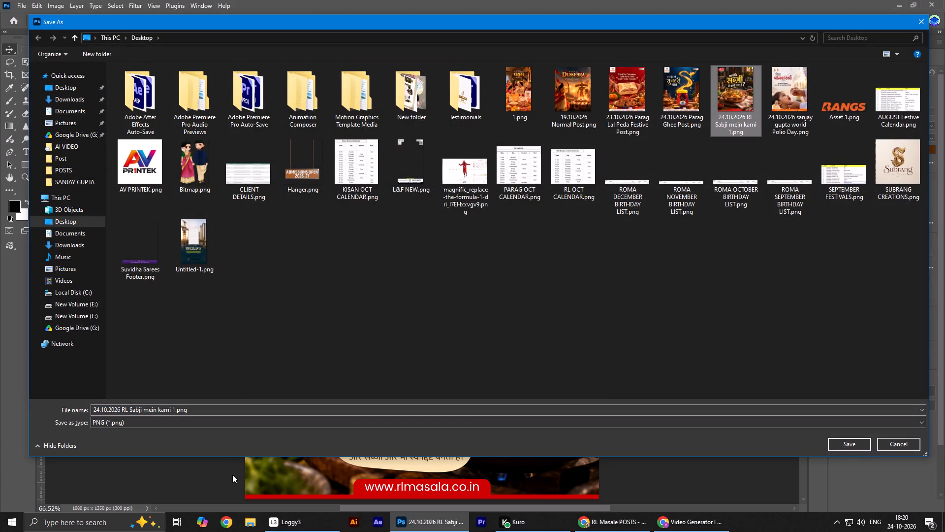
double_click(175, 410)
left_click(175, 410)
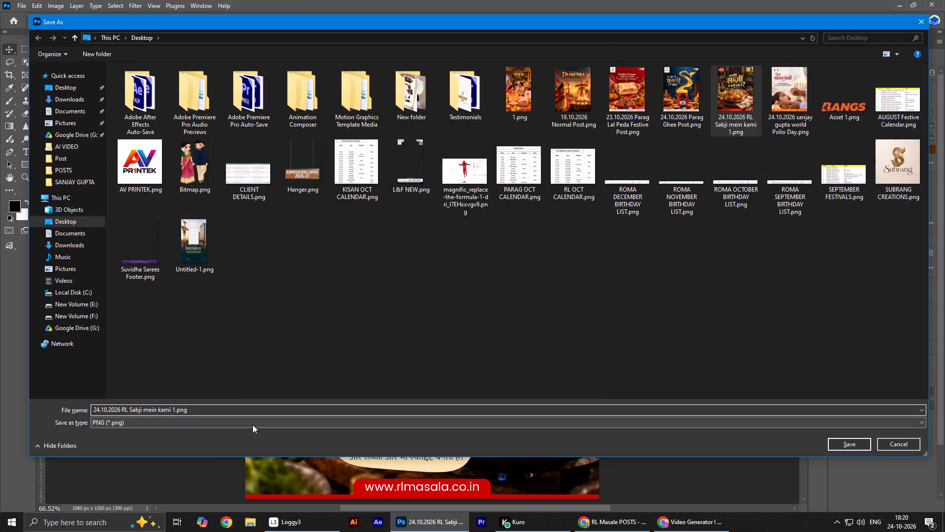
key("Left")
key("shift+Right")
key("2")
key("Return")
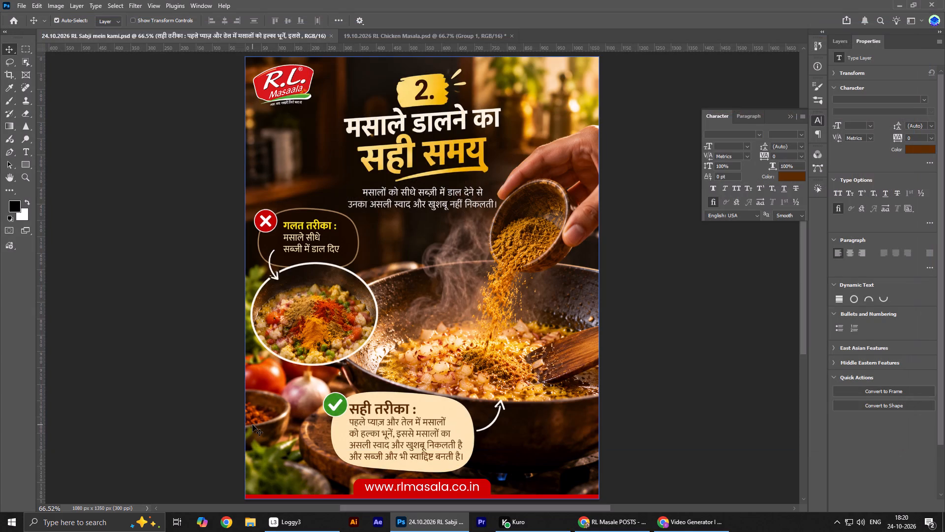
Group the two callout text layers with the REMOVE 2 layer and name the group 2.
left_click(840, 35)
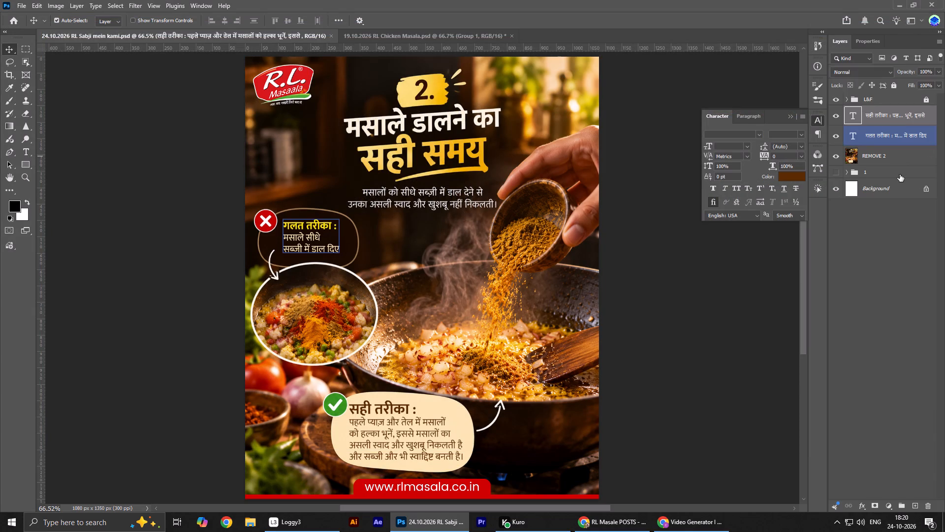
left_click(890, 159, "shift")
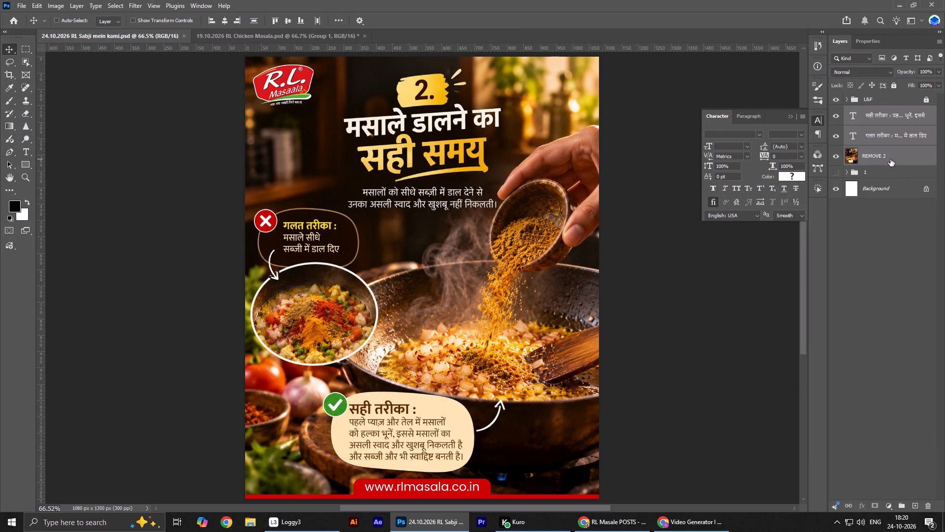
key("ctrl+g")
double_click(879, 116)
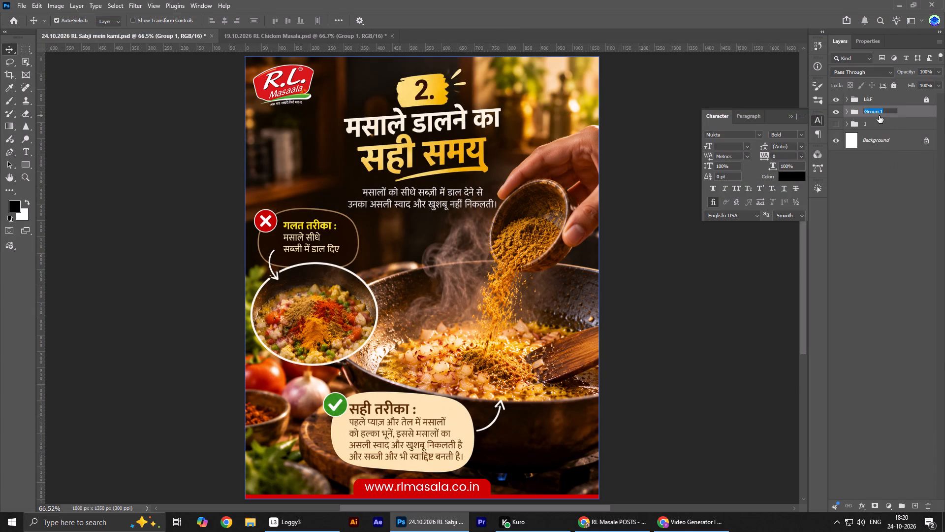
key("2")
key("Return")
Hide group 2 and deselect the layers.
left_click(836, 117)
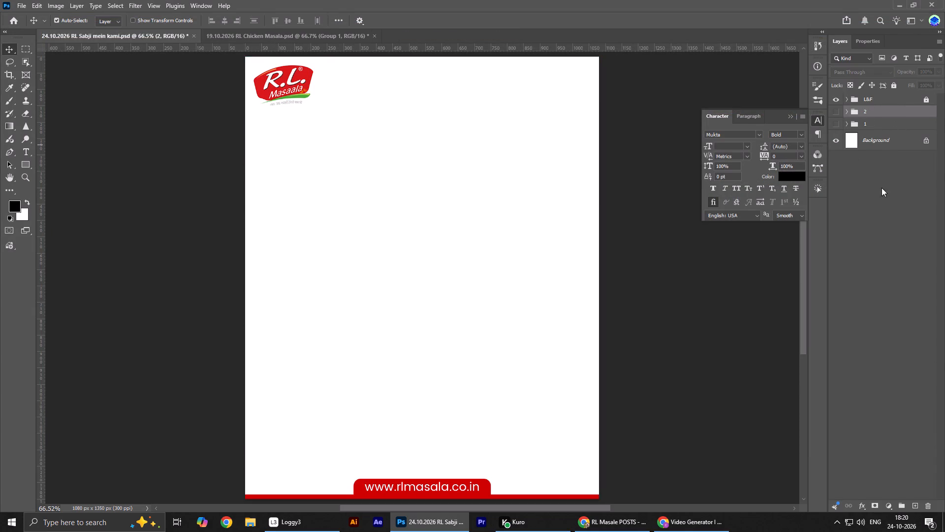
left_click(890, 212)
In Chrome, open the slide 3 image "मसालों को पकने का समय दें" in ChatGPT and copy it.
key("alt+Tab")
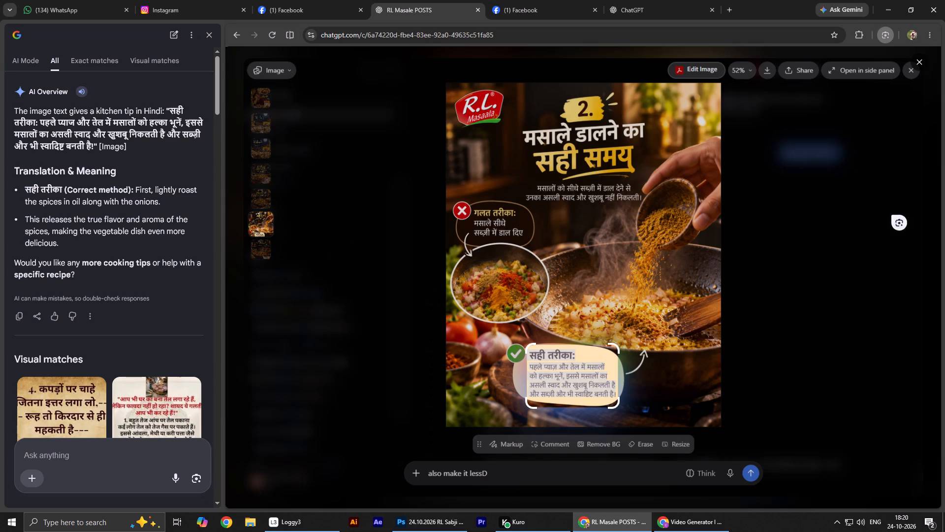
left_click(261, 259)
key("Escape")
left_click(247, 244)
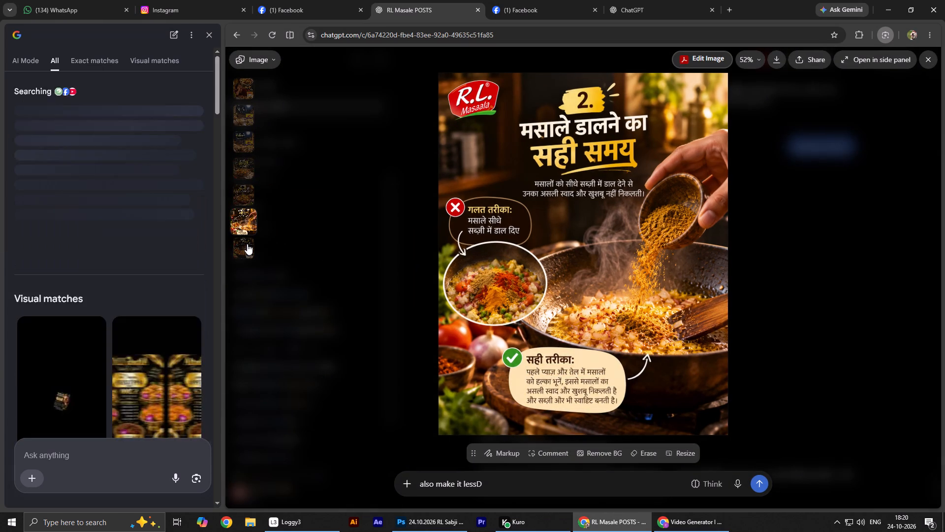
right_click(575, 239)
left_click(628, 278)
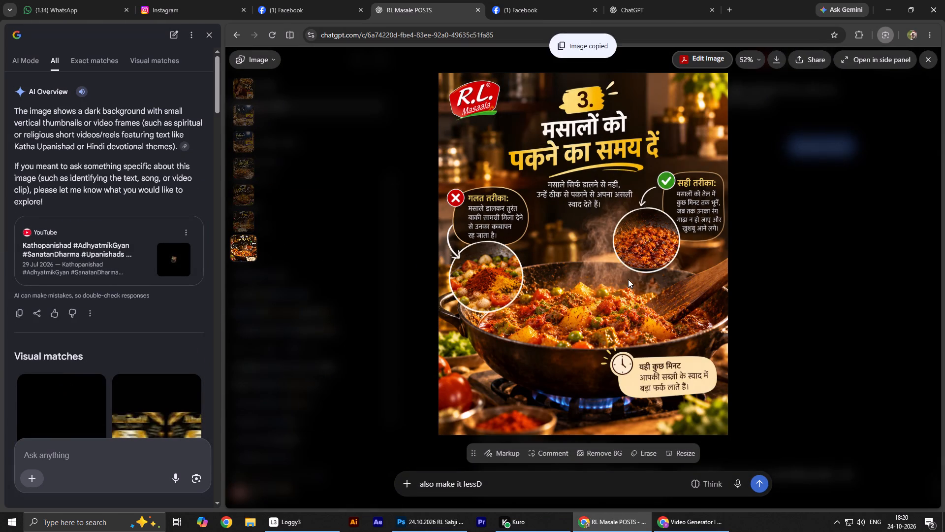
Paste the slide 3 image into the Photoshop document, scale it to about 96% to match the canvas width, and align its top edge.
key("alt+Tab")
left_click(470, 295)
key("ctrl+v")
key("ctrl+t")
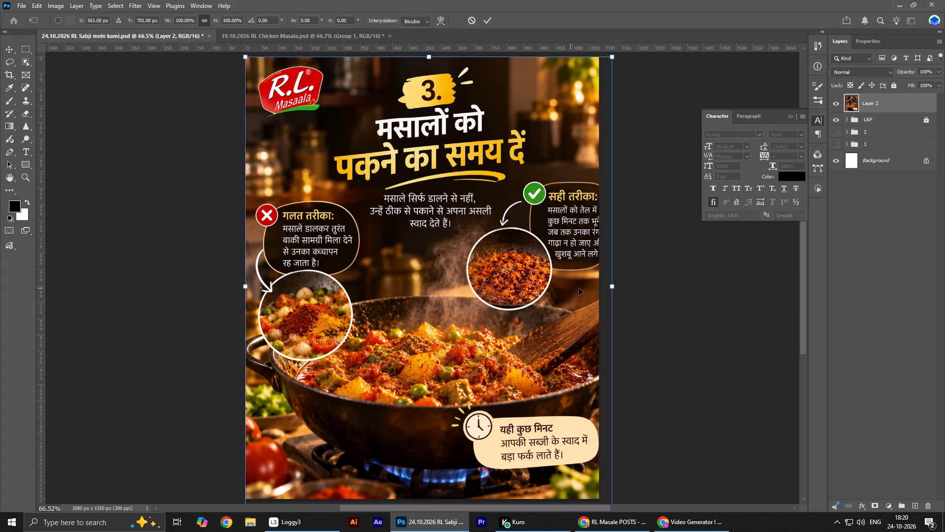
left_click_drag(611, 286, 600, 288)
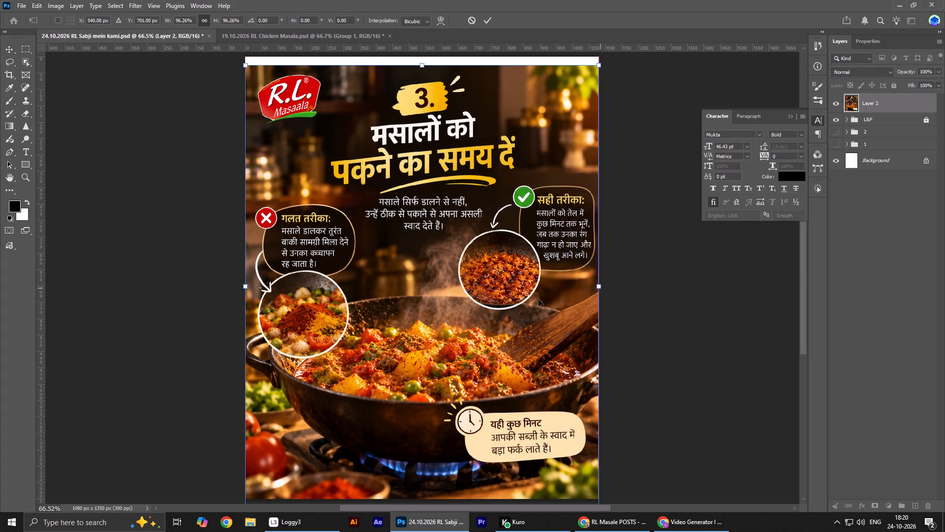
left_click_drag(533, 301, 532, 294, "shift")
left_click(488, 20)
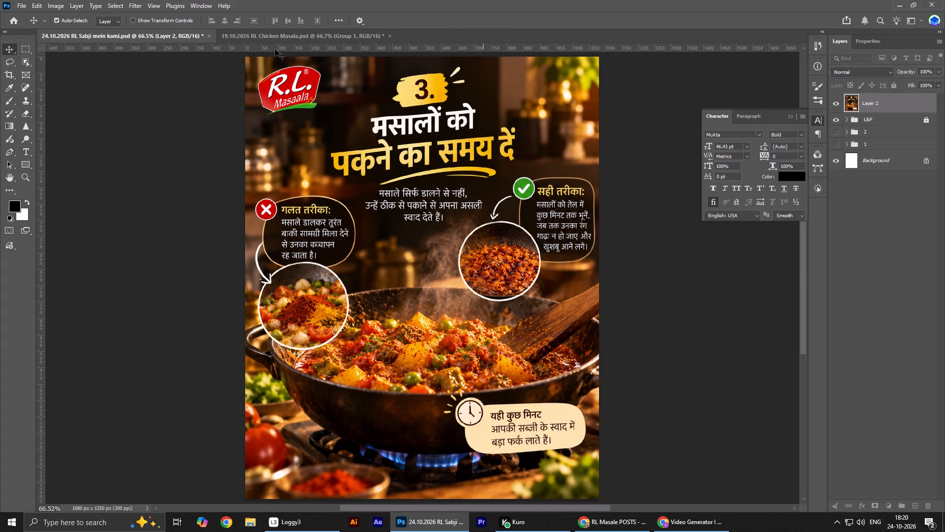
Select the two cream accent strokes beside the "3." badge with a rectangular marquee, trimming the area clear of the badge edge.
left_click(23, 44)
scroll(529, 163, "up", 7)
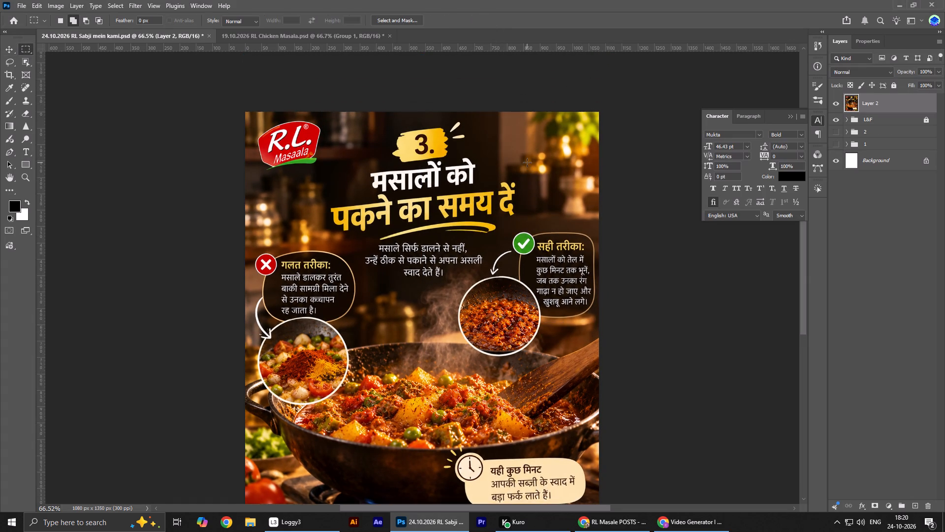
scroll(475, 146, "up", 12, "alt")
left_click_drag(442, 119, 514, 166)
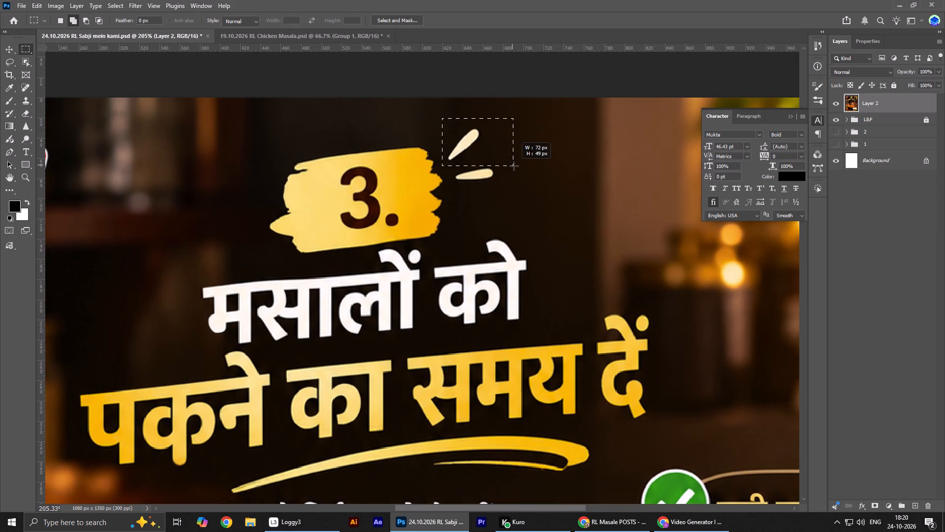
left_click_drag(514, 166, 525, 189)
left_click_drag(437, 165, 452, 195, "alt")
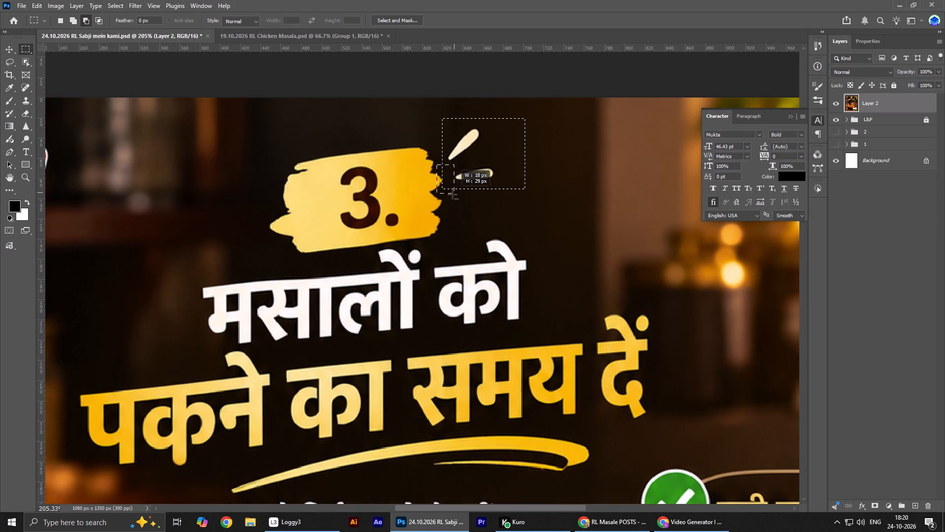
left_click_drag(452, 195, 452, 197, "alt")
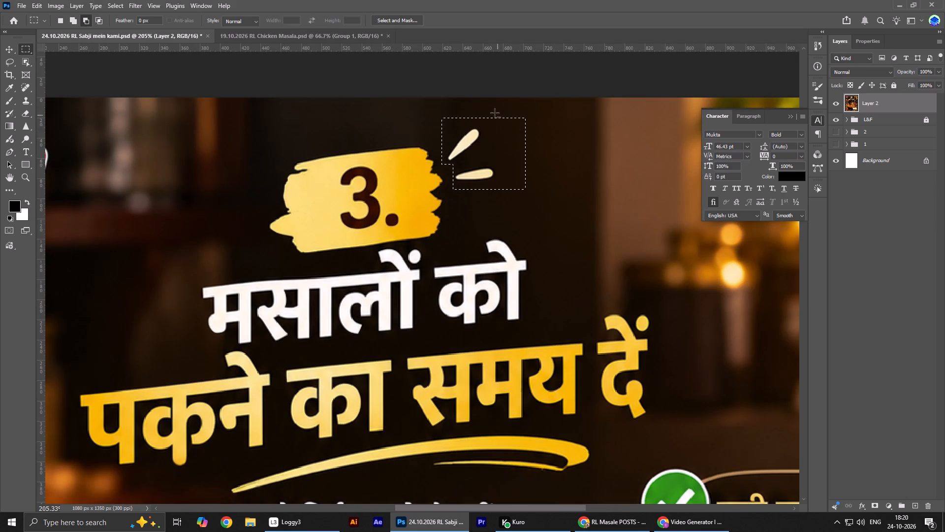
left_click_drag(495, 113, 560, 204, "alt")
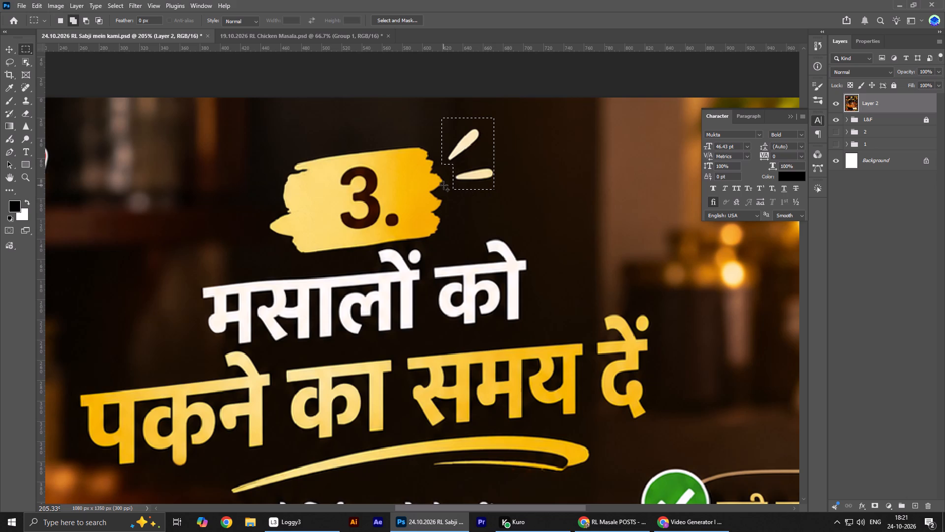
Add the protruding brush tip on the "3." badge's left edge to the selection with the Lasso.
scroll(379, 151, "up", 1)
scroll(319, 183, "up", 9, "alt")
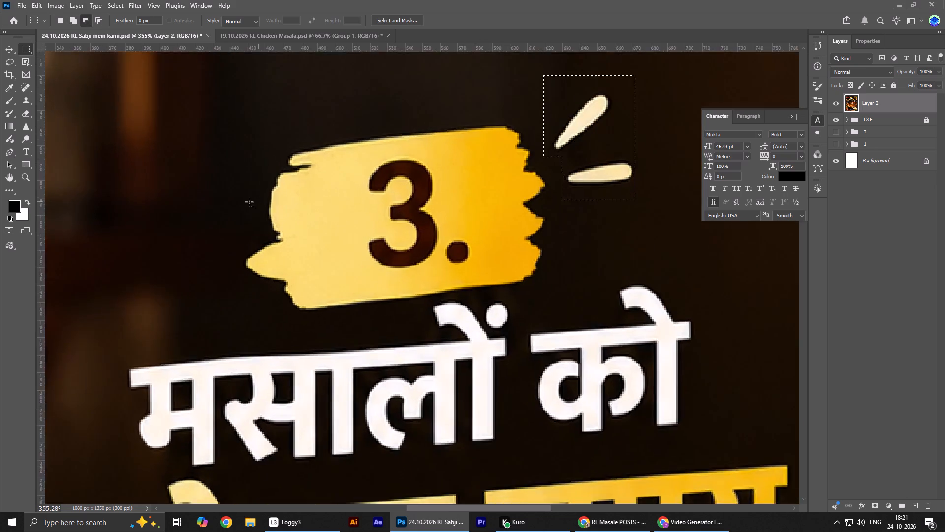
scroll(249, 202, "up", 5, "alt")
left_click(12, 59)
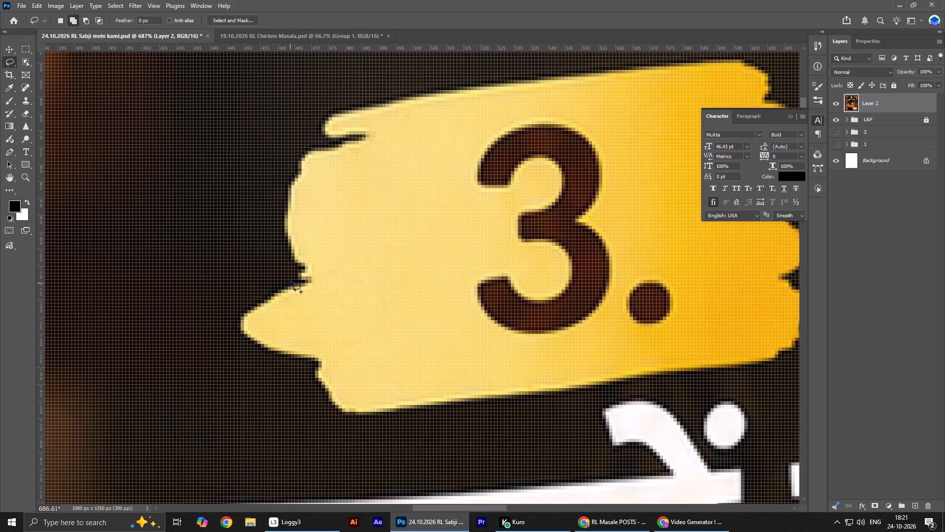
left_click(300, 274)
Add the thin lower stroke of the headline underline to the Lasso selection and trim the selection's lower edge.
scroll(187, 325, "down", 6, "alt")
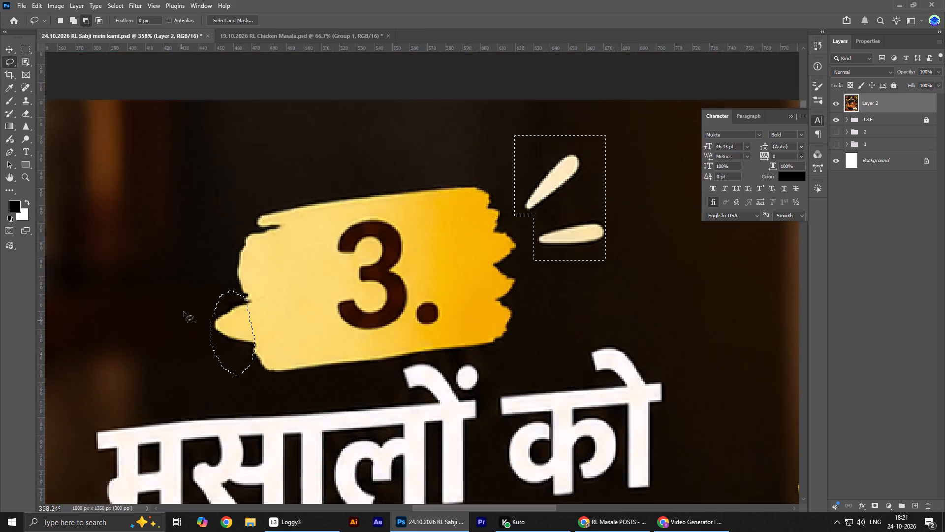
scroll(184, 312, "down", 3, "alt")
scroll(187, 311, "up", 1, "alt")
scroll(187, 312, "down", 8, "alt")
scroll(192, 314, "up", 2, "alt")
scroll(193, 315, "down", 2, "alt")
scroll(374, 346, "down", 12)
scroll(354, 410, "up", 5, "alt")
scroll(355, 407, "down", 2, "alt")
scroll(355, 407, "up", 4, "alt")
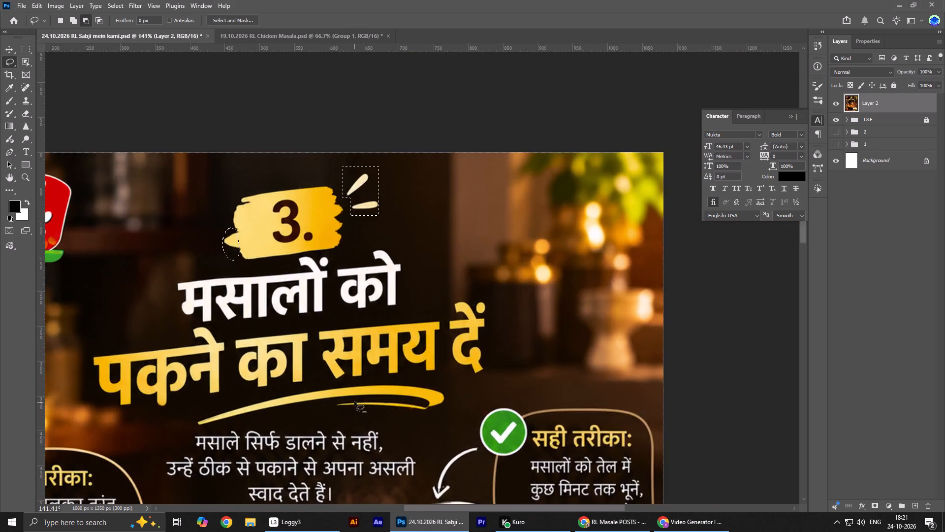
scroll(354, 401, "up", 4, "alt")
left_click_drag(307, 405, 429, 396)
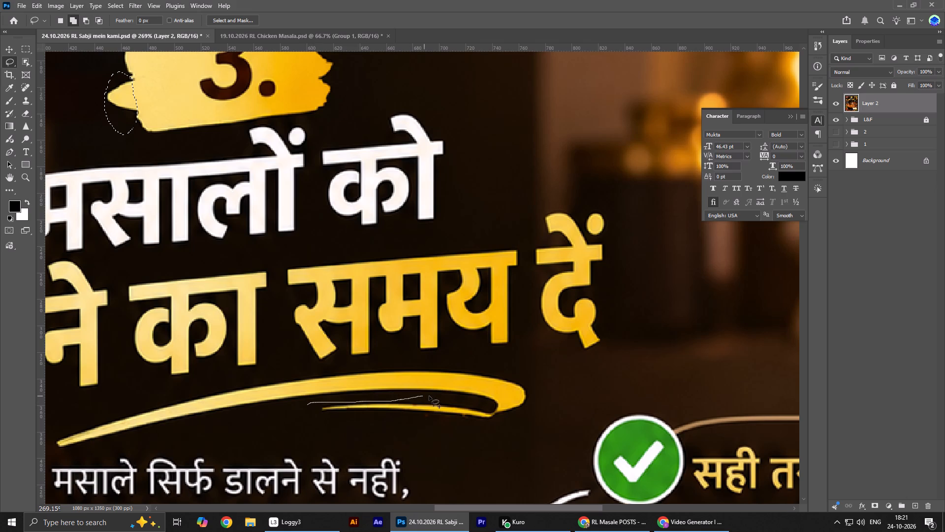
left_click_drag(429, 396, 463, 441)
left_click_drag(463, 441, 313, 403)
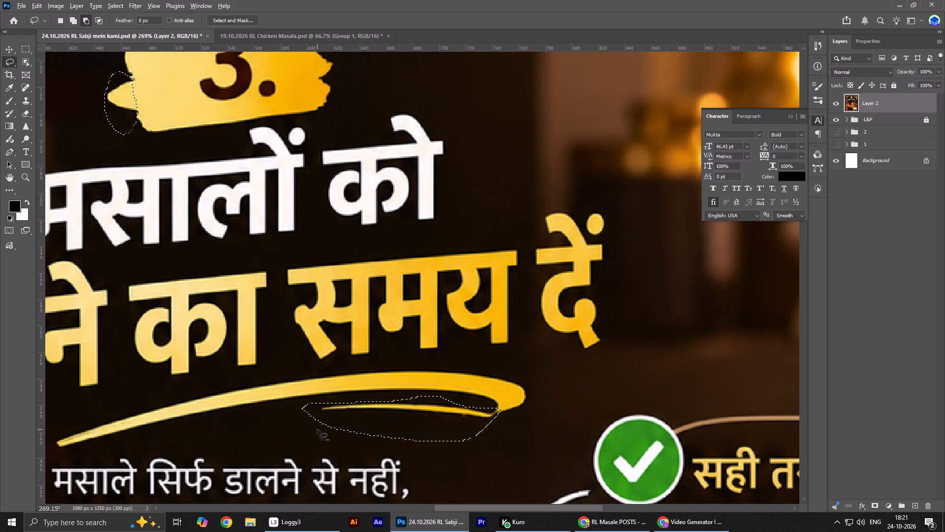
left_click_drag(317, 428, 310, 426, "alt")
left_click_drag(310, 426, 312, 425, "alt")
Add the "गलत तरीका:" callout heading and body text to the selection, staying inside the callout outline.
scroll(324, 421, "down", 20, "alt")
scroll(324, 421, "down", 11, "alt")
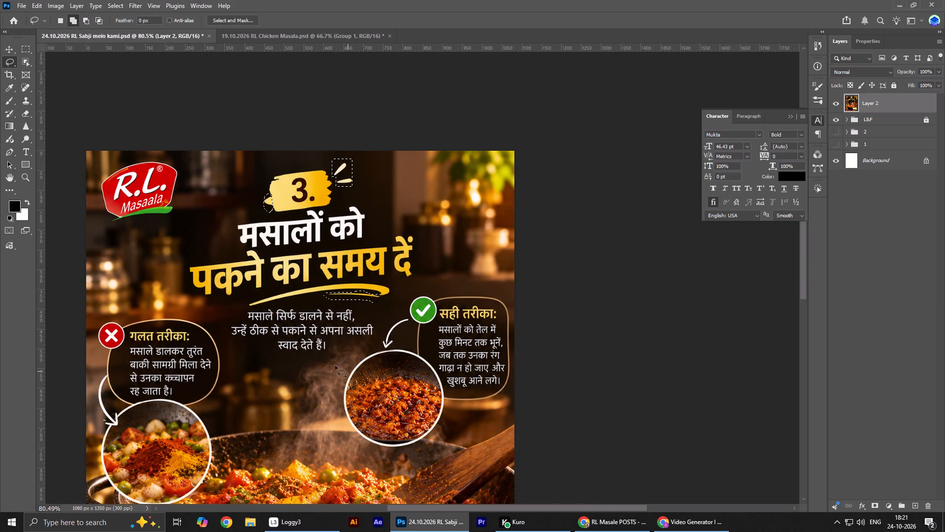
scroll(335, 366, "down", 1, "alt")
scroll(100, 316, "up", 12, "alt")
scroll(178, 286, "down", 7)
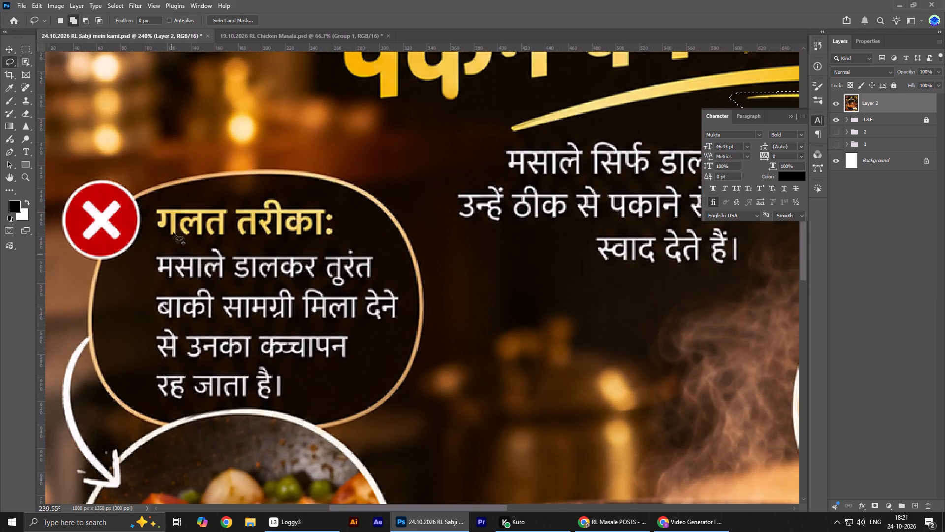
left_click(156, 202)
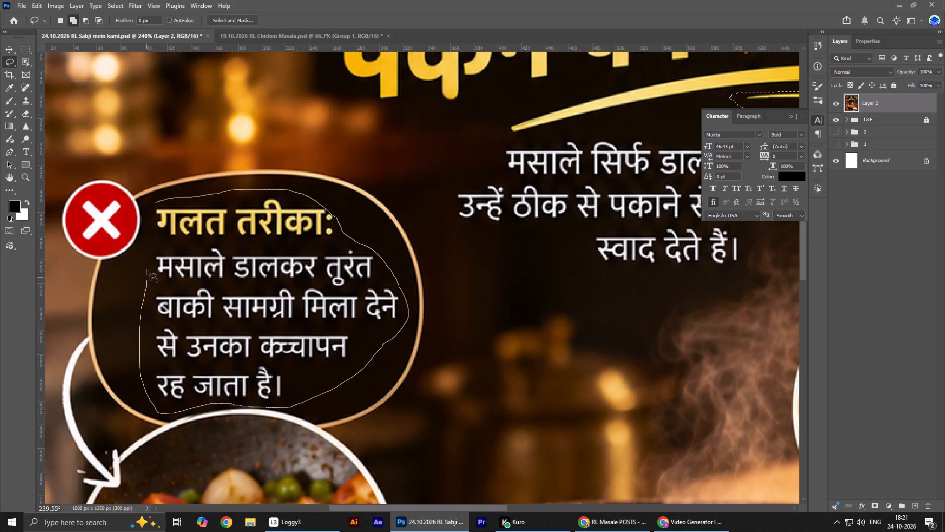
Add the "सही तरीका:" callout heading and body text to the selection, keeping the outline and circular photo excluded.
scroll(331, 290, "up", 1, "alt")
scroll(331, 290, "down", 9, "alt")
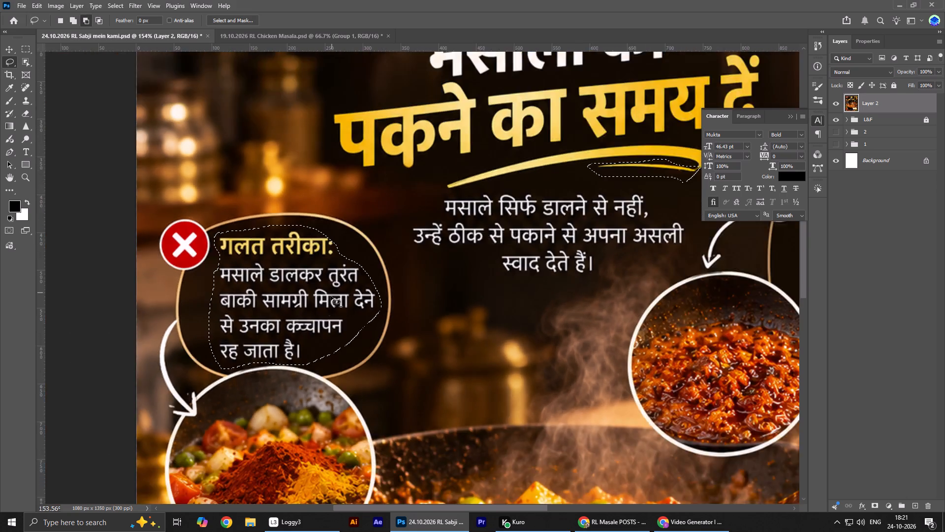
scroll(331, 296, "down", 3, "alt")
scroll(558, 330, "down", 8, "ctrl")
scroll(556, 336, "up", 2, "ctrl")
scroll(556, 332, "down", 5, "ctrl")
scroll(577, 333, "up", 1, "ctrl")
scroll(577, 333, "down", 2, "ctrl")
scroll(558, 320, "up", 10)
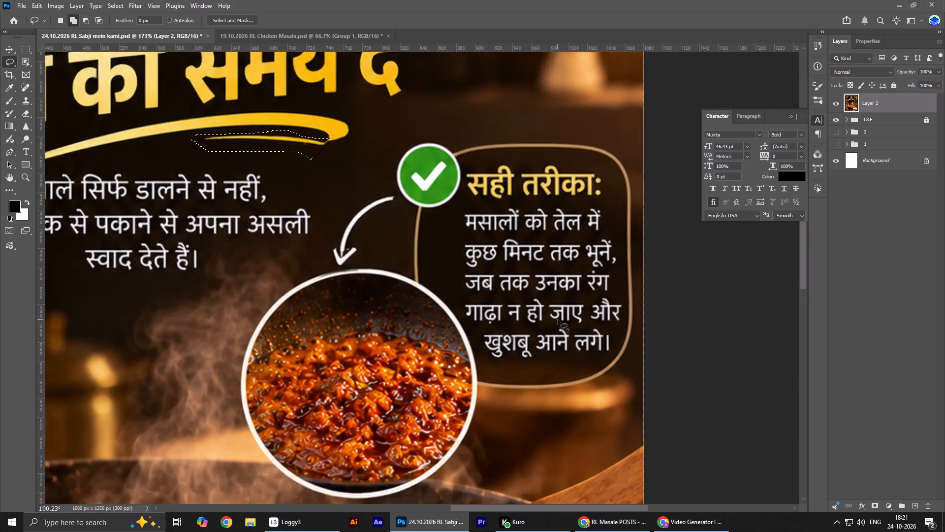
left_click_drag(451, 315, 460, 254)
key("ctrl+z")
left_click_drag(449, 313, 449, 250)
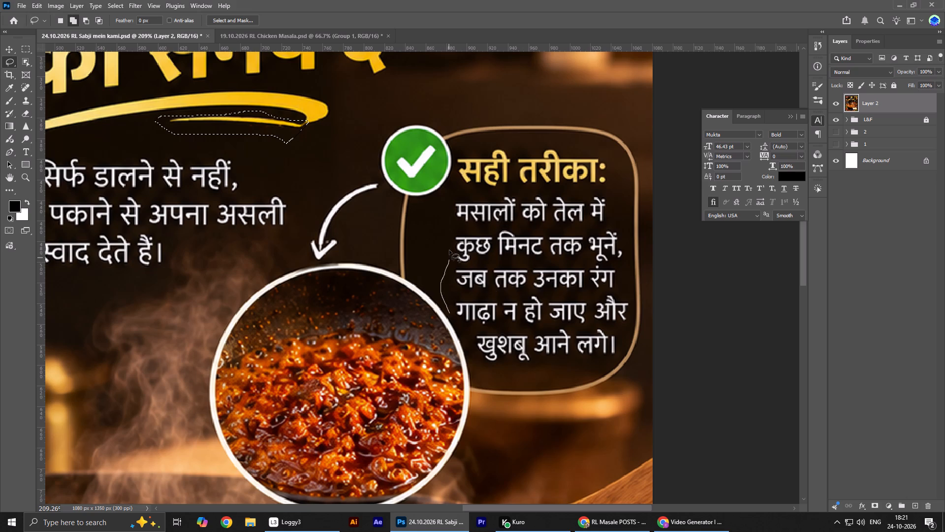
left_click_drag(449, 250, 456, 153)
left_click_drag(456, 153, 625, 222)
left_click_drag(625, 222, 630, 325)
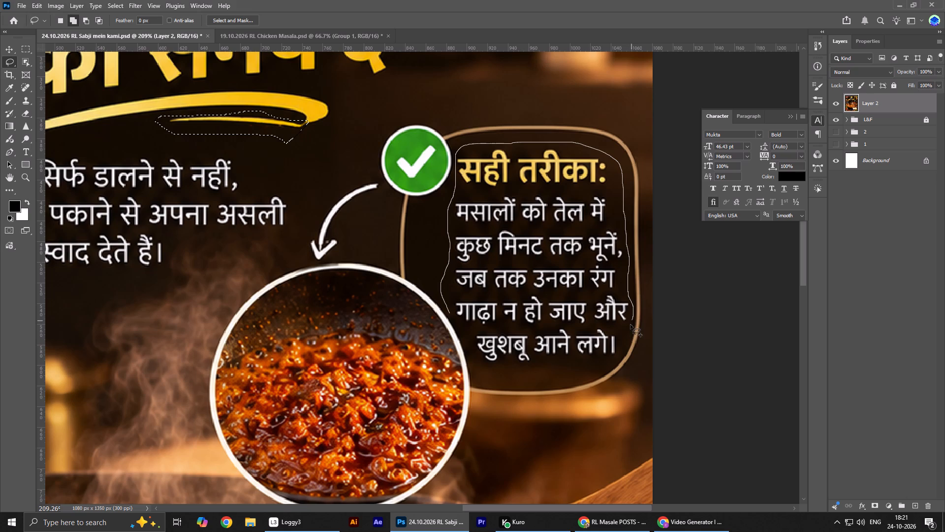
left_click_drag(630, 325, 475, 368)
left_click_drag(475, 368, 447, 305)
left_click(452, 325, "alt")
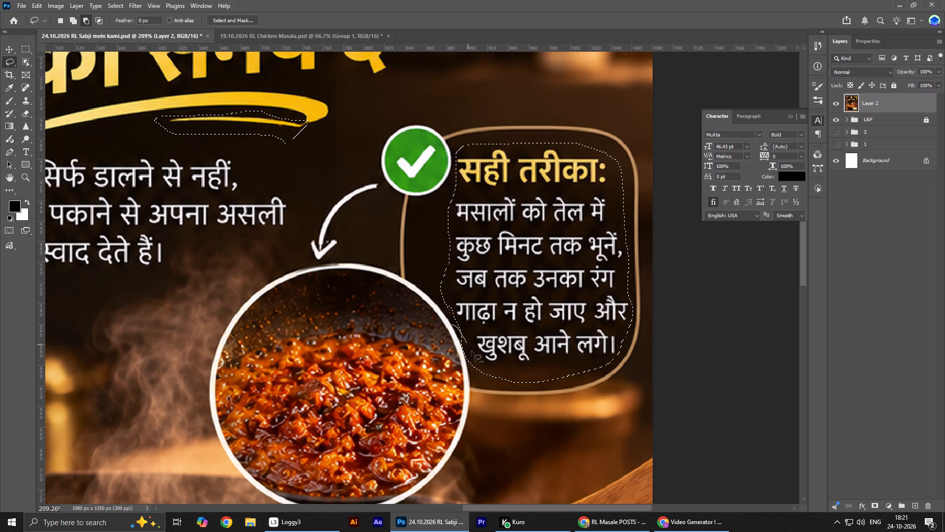
Add the three lines of text in the cream clock note, starting "यही कुछ मिनट", to the selection.
scroll(433, 325, "down", 7, "alt")
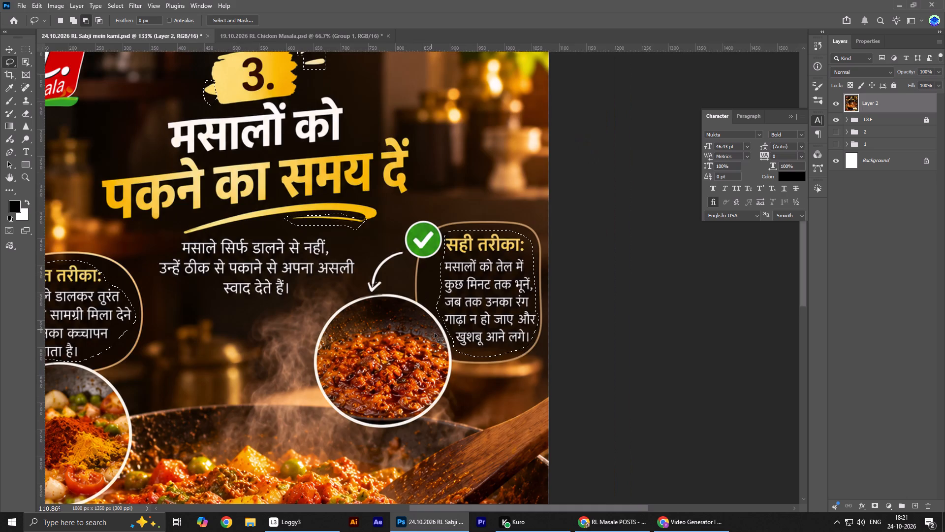
scroll(435, 333, "down", 14, "alt")
scroll(440, 345, "up", 1)
scroll(440, 342, "down", 6)
scroll(435, 422, "up", 12, "alt")
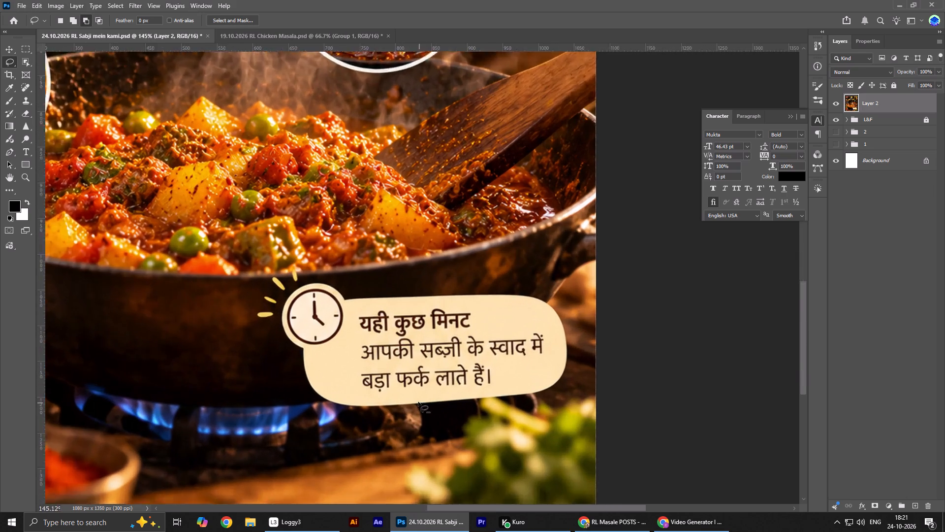
left_click_drag(370, 392, 346, 351)
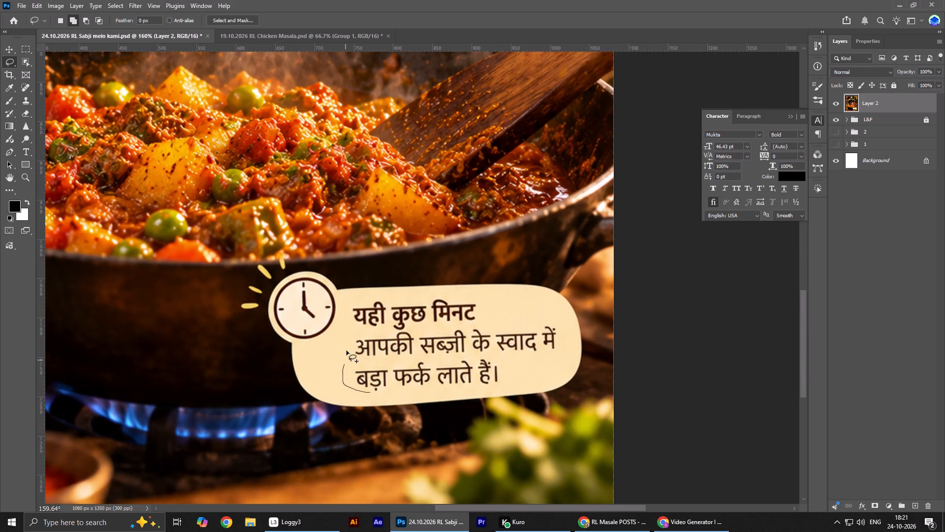
left_click_drag(346, 351, 547, 321)
left_click_drag(547, 321, 370, 395)
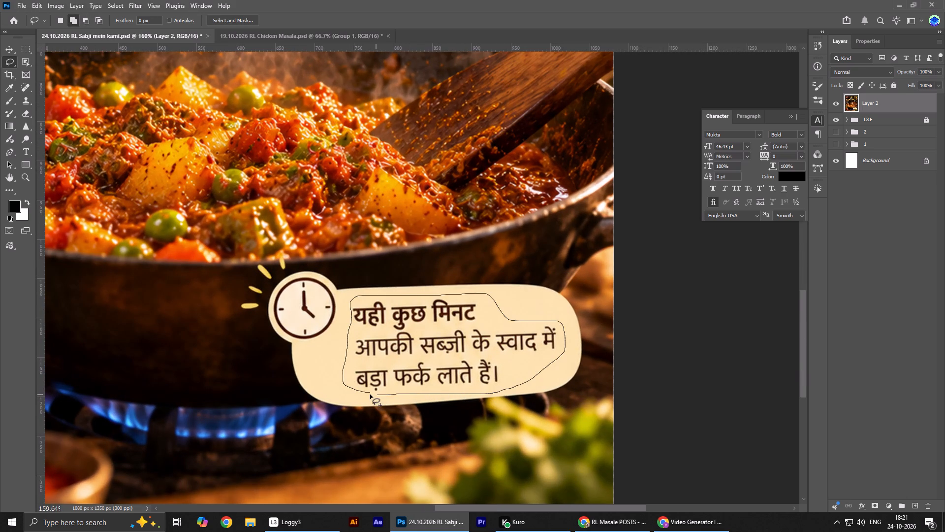
left_click_drag(370, 395, 363, 394)
Run Generative Fill on the combined selection with the prompt REMOVE.
scroll(371, 373, "down", 20, "alt")
scroll(371, 373, "down", 1, "alt")
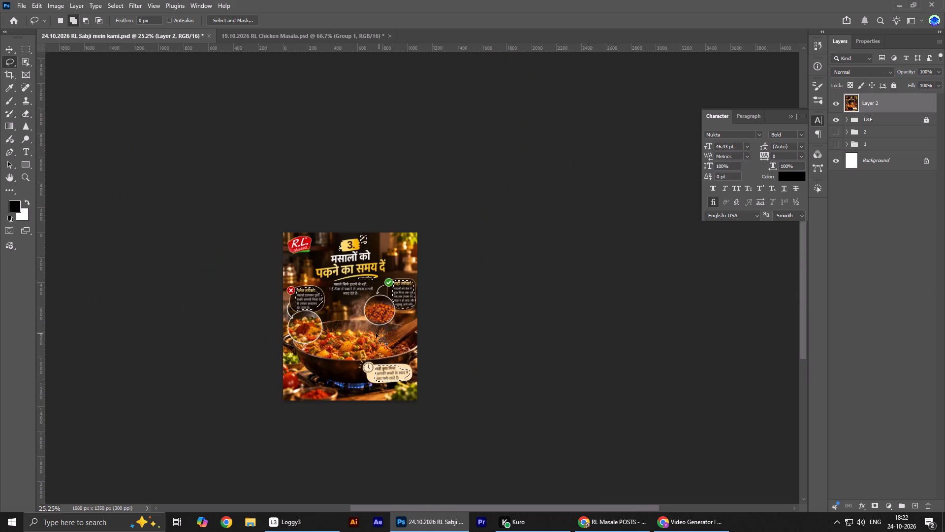
scroll(375, 333, "up", 9, "alt")
right_click(356, 315)
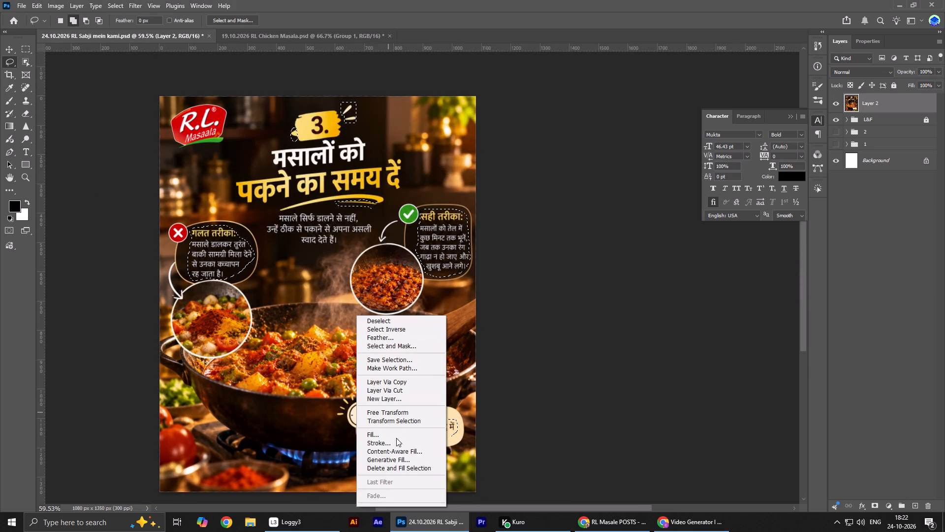
left_click(406, 461)
type("REMO")
type("VE")
key("Return")
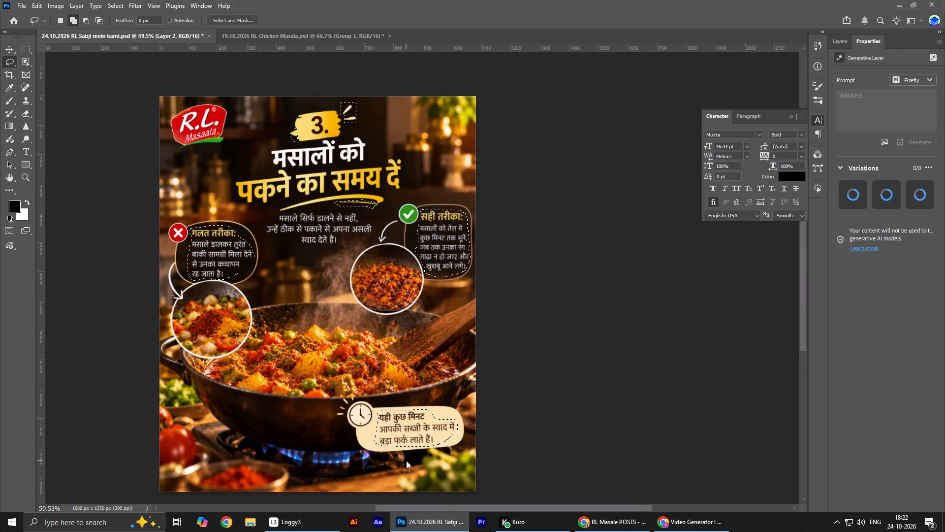
Switch to Chrome and copy the full "गलत तरीका:" callout text from the slide 3 reference image with Google Lens.
key("alt+Tab")
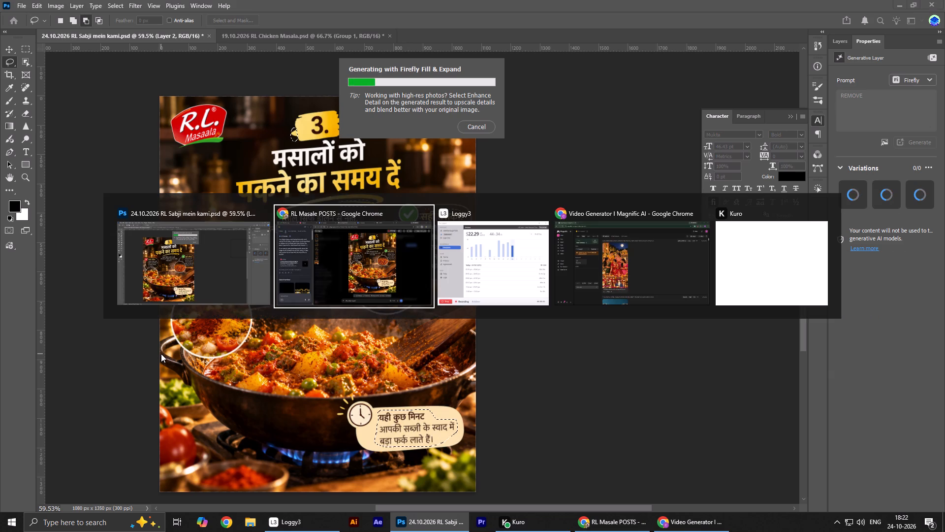
right_click(536, 250)
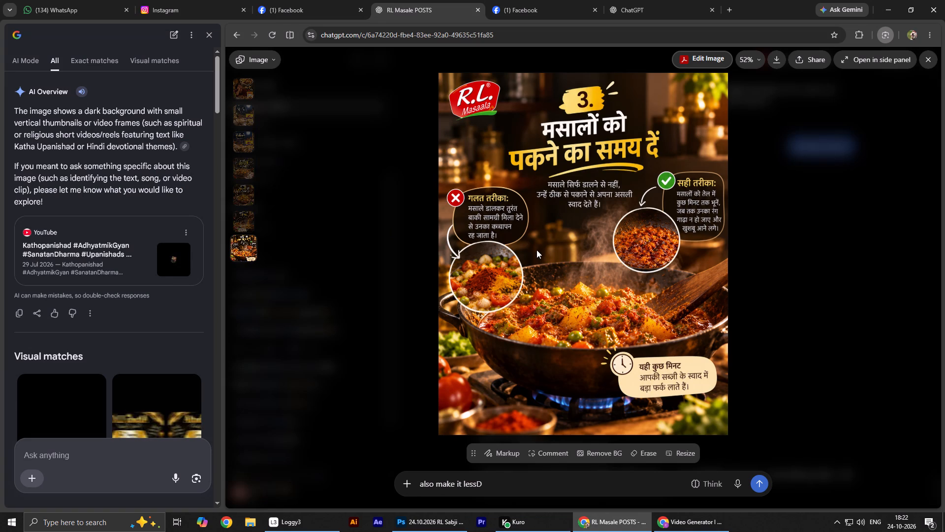
left_click(587, 325)
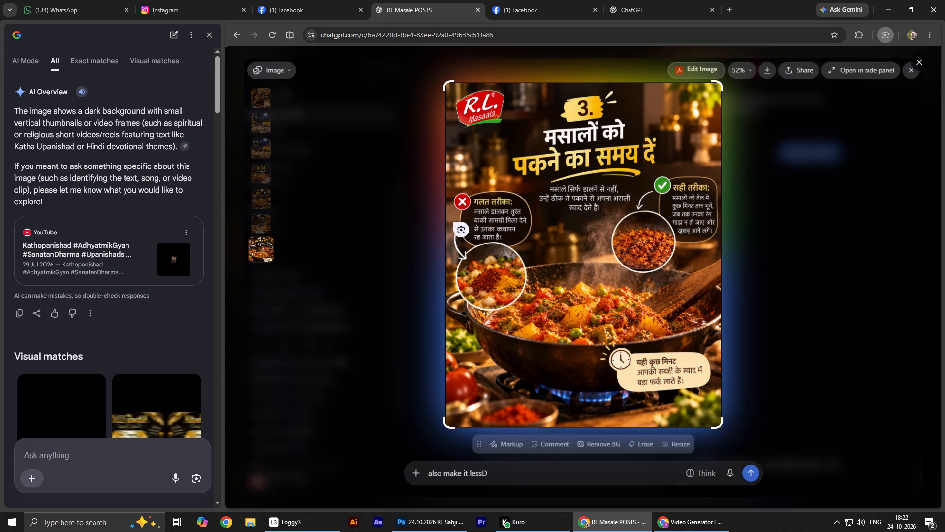
left_click_drag(467, 191, 532, 251)
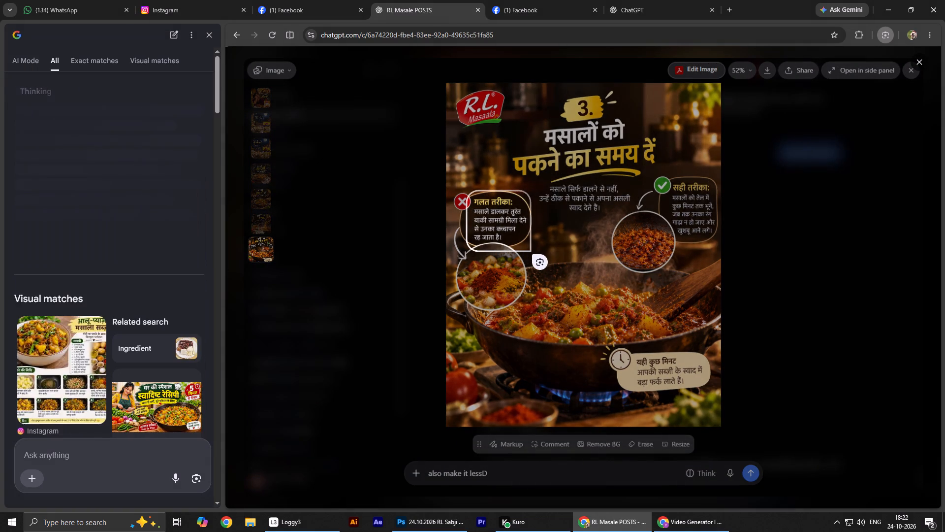
left_click_drag(532, 251, 533, 251)
left_click(495, 271)
Back in Photoshop, merge the REMOVE 3 generative layer with Layer 2 and place the result below the L&F group.
key("alt+Tab")
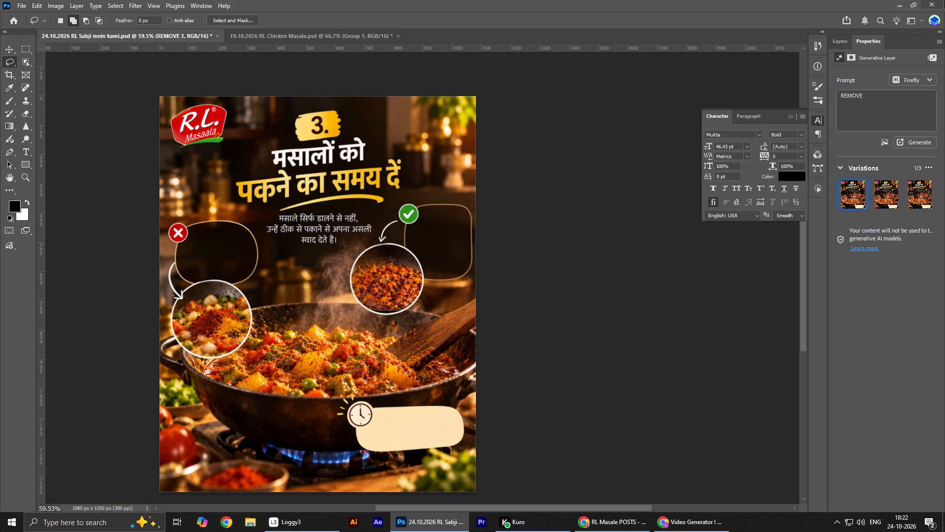
left_click(843, 39)
left_click(880, 126, "shift")
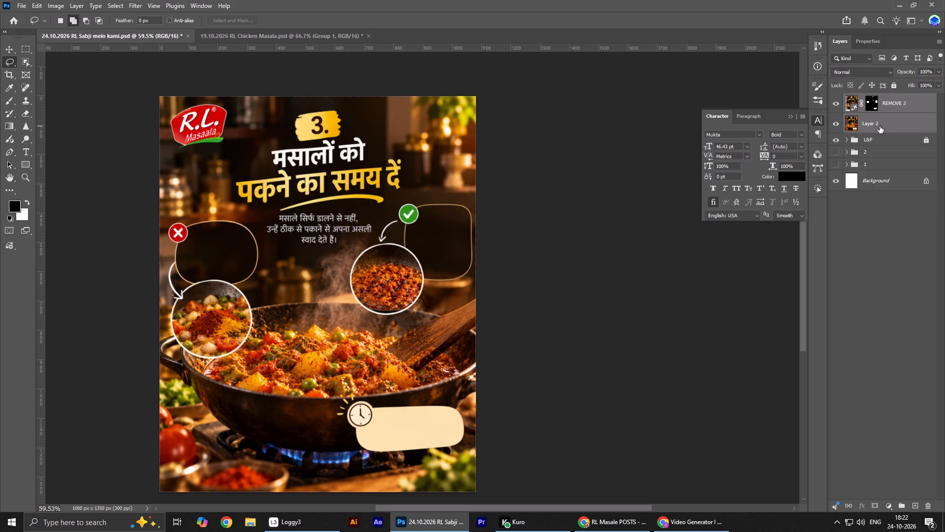
key("ctrl+e")
left_click_drag(902, 107, 910, 127)
Duplicate the "सही तरीका" and "गलत तरीका" text layers from group 2 and move the copies out, above REMOVE 3.
left_click(847, 130)
left_click(890, 146)
left_click(892, 164, "shift")
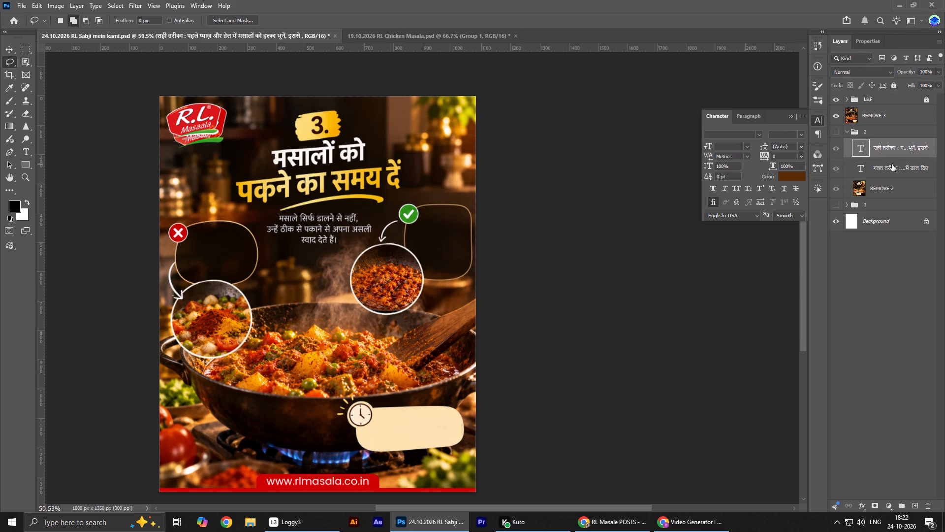
key("ctrl+j")
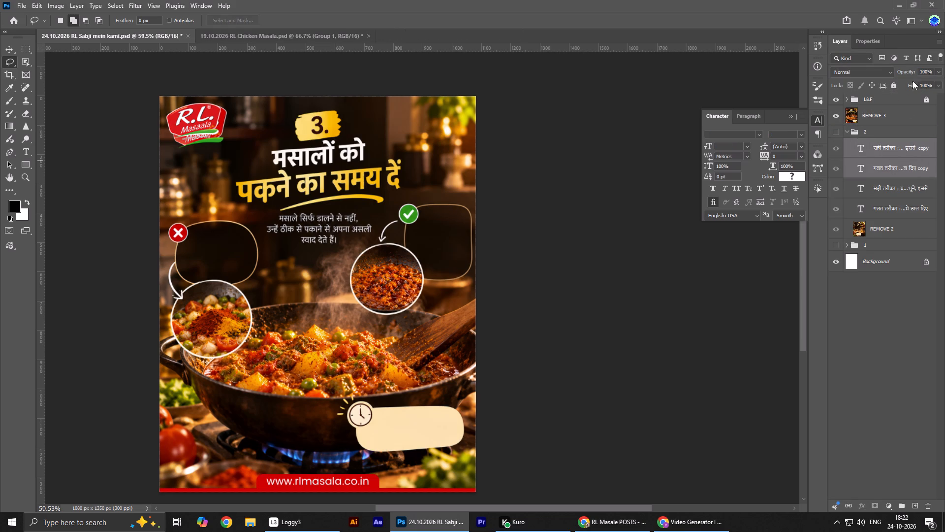
left_click_drag(898, 152, 913, 107)
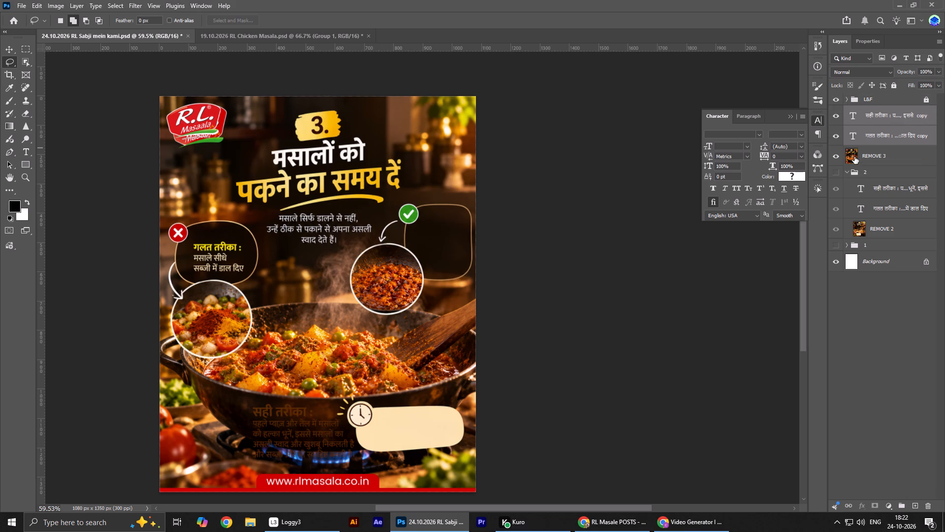
left_click(848, 172)
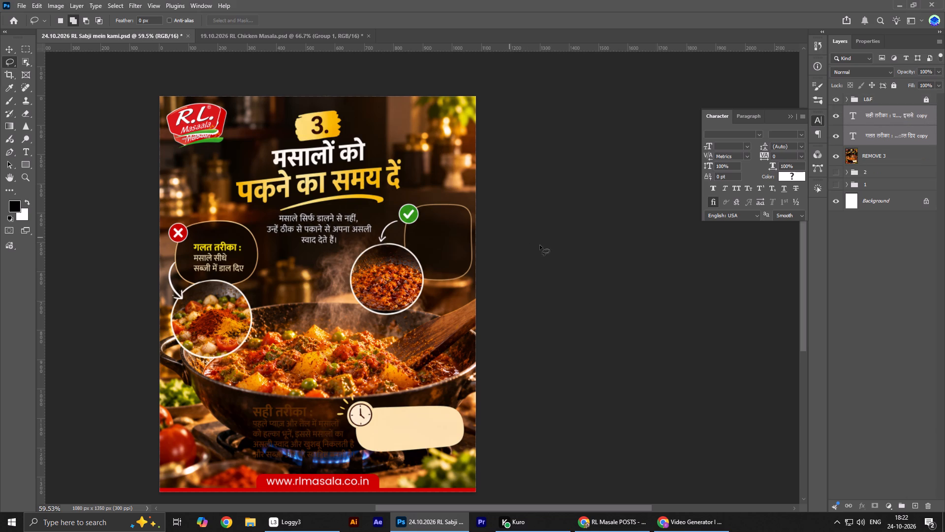
left_click(595, 261)
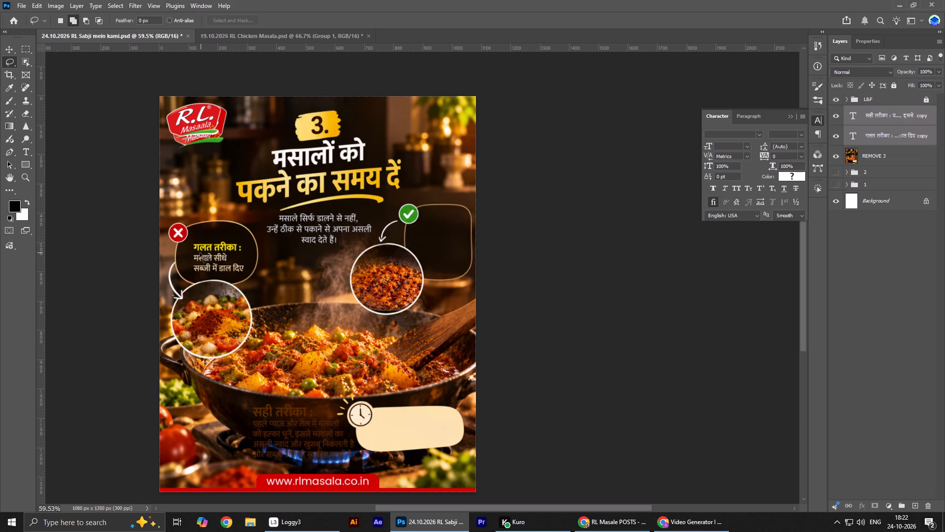
Replace the copied "गलत तरीका :" callout's body with "मसाले डालकर तुरंत बाकी सामग्री मिला देने से उनका कच्चापन रह जाता है।", keeping only one heading.
key("v")
left_click(194, 253)
double_click(204, 253)
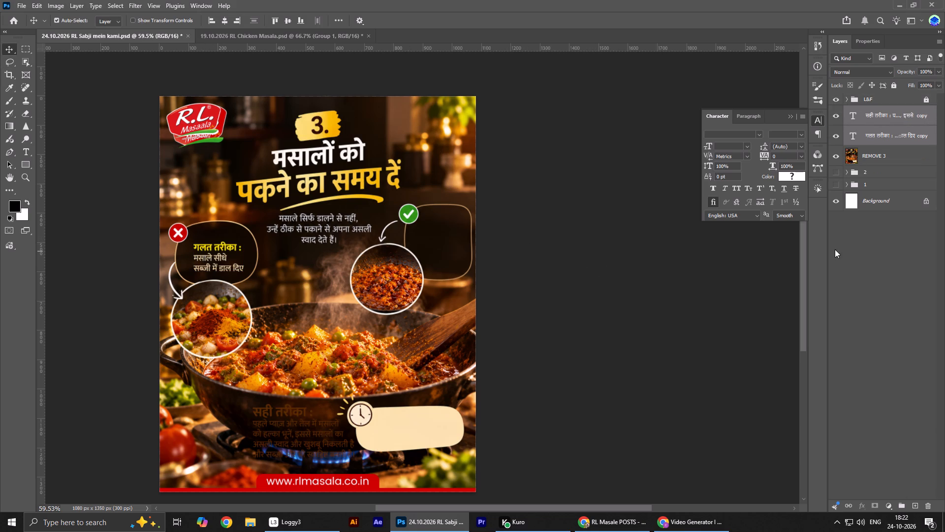
left_click(916, 137)
left_click(855, 138)
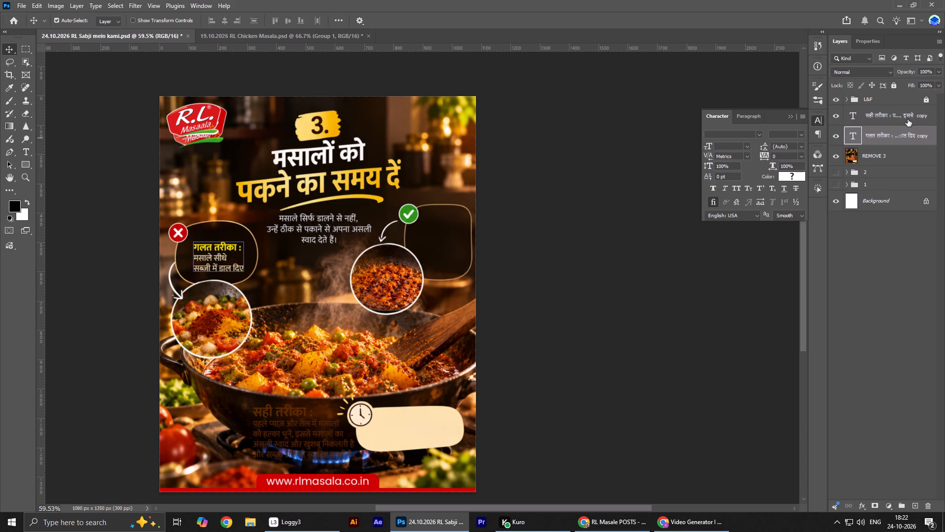
double_click(858, 136)
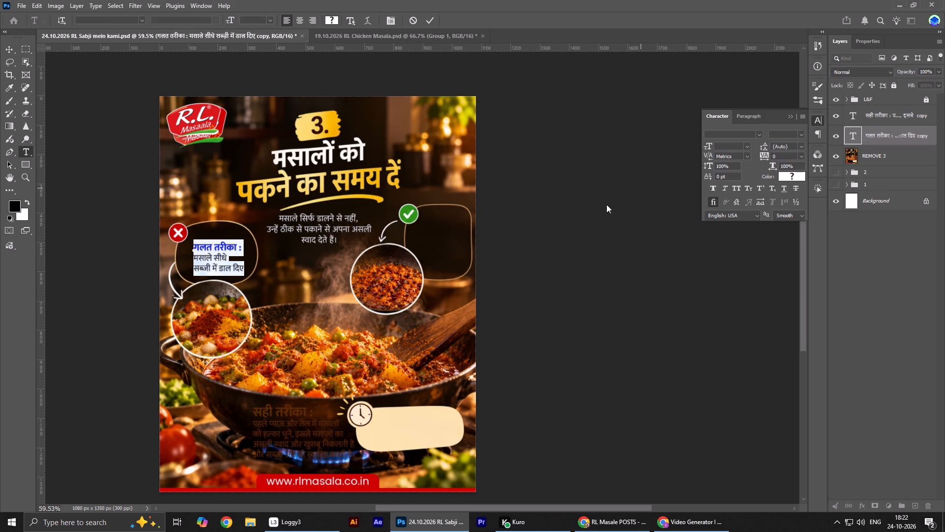
left_click_drag(194, 260, 261, 276)
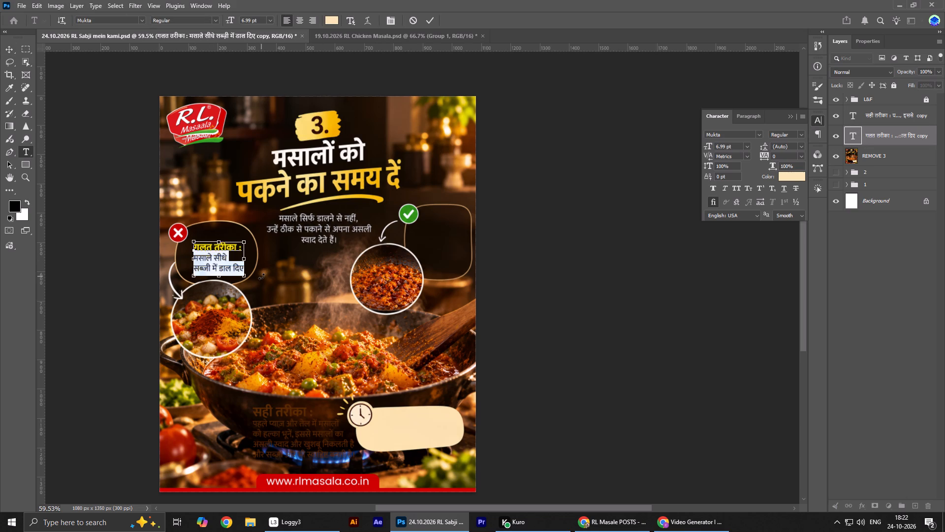
key("ctrl+v")
left_click_drag(234, 260, 179, 259)
key("BackSpace")
key("Down")
key("BackSpace")
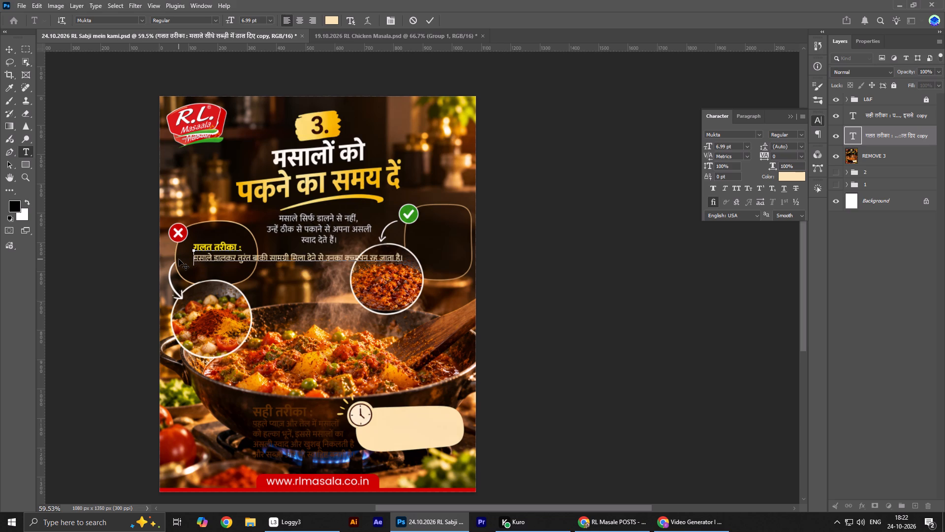
Break the "गलत तरीका :" body text into four lines, after "तुरंत", "मिला" and "उनका", and commit the text.
left_click_drag(254, 258, 265, 261)
key("Left")
key("BackSpace")
key("Return")
key("Right")
key("Right")
key("Right")
key("Right")
key("Right")
key("Right")
key("Right")
key("Right")
key("Right")
key("Right")
key("Right")
key("Right")
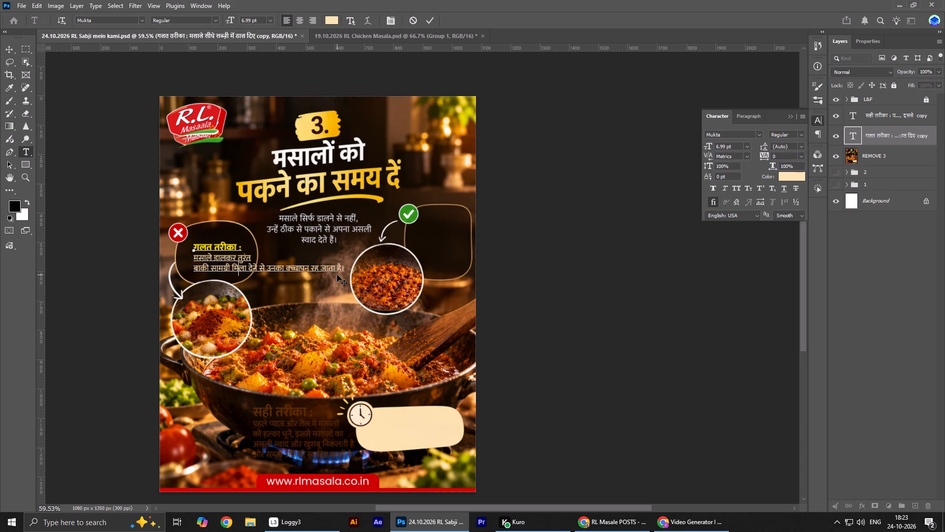
key("Right")
key("Right")
key("BackSpace")
key("Return")
key("Right")
key("Right")
key("Right")
key("Right")
key("Right")
key("Right")
key("Right")
key("Right")
key("Right")
key("Right")
key("Right")
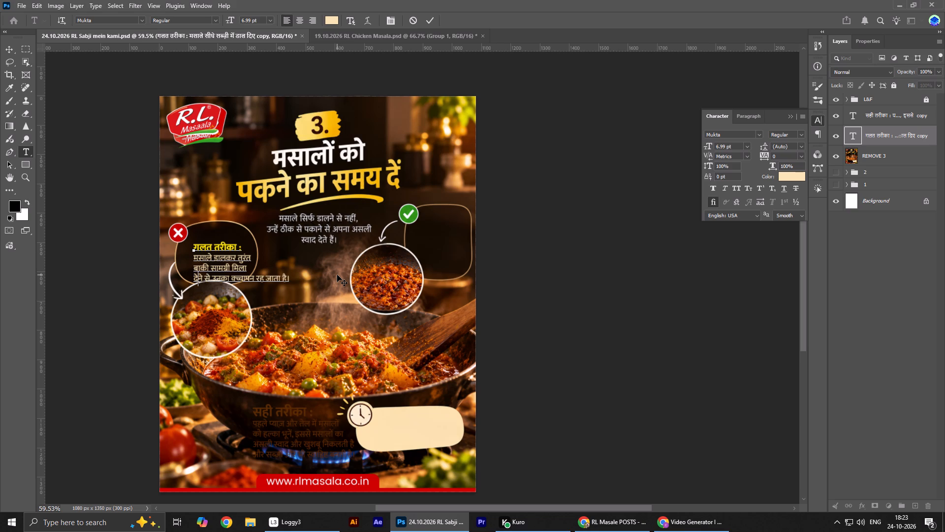
key("Right")
key("Right")
key("BackSpace")
key("Return")
scroll(337, 275, "up", 1)
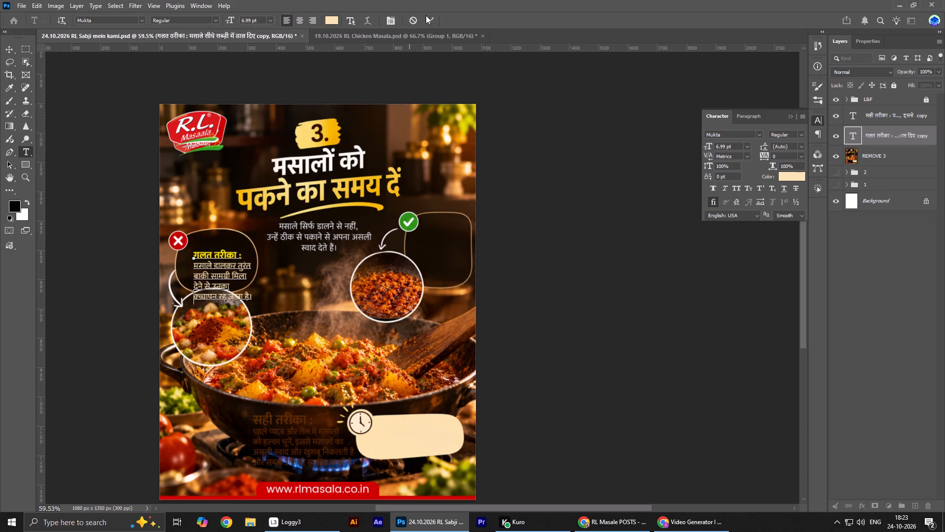
left_click(428, 19)
Move the "गलत तरीका :" text block up and slightly left inside its callout outline.
key("shift+Up")
key("shift+Up")
key("shift+Up")
key("shift+Up")
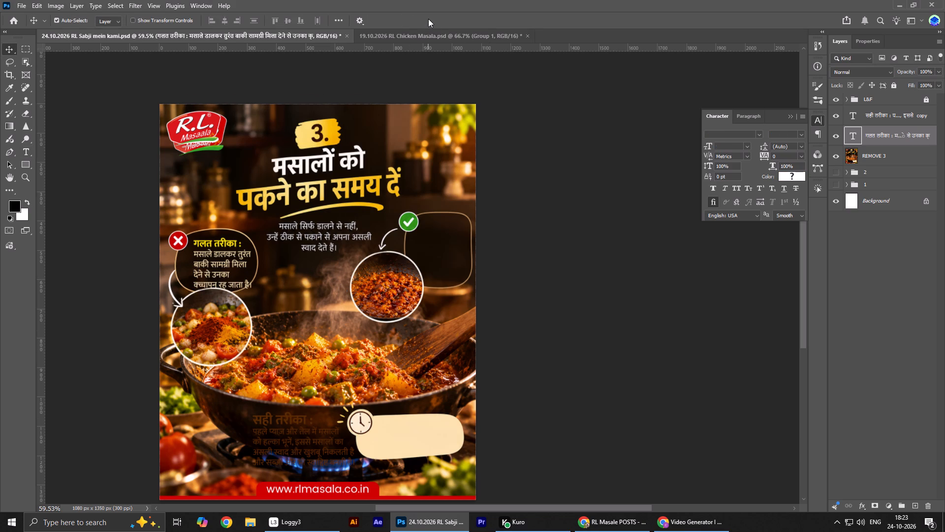
key("shift+Up")
key("Left")
key("Left")
key("Left")
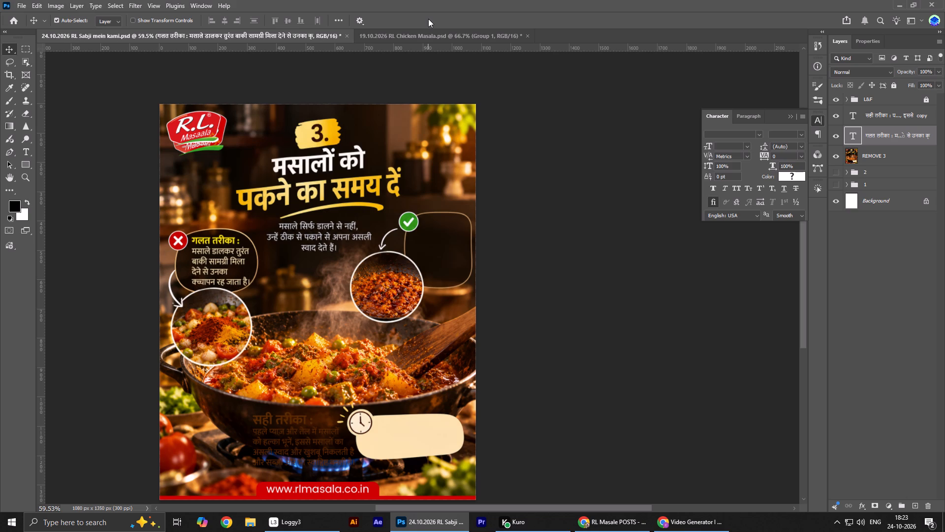
key("Left")
Scale the "गलत तरीका :" text block down to about 95% to fit the callout outline.
key("ctrl+t")
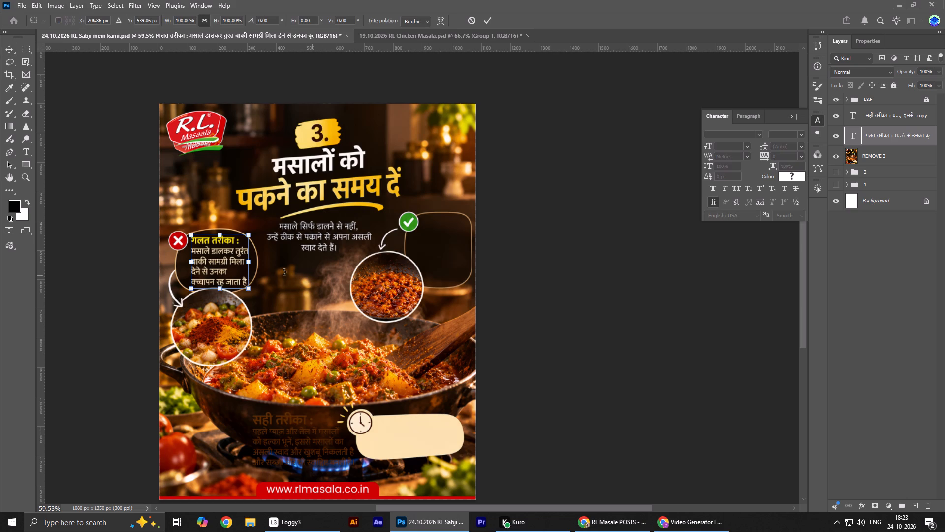
left_click(247, 292)
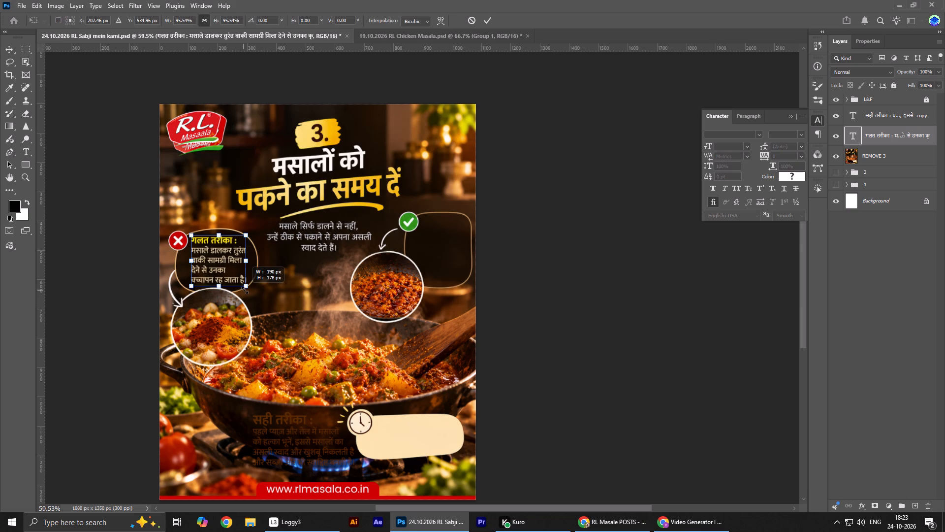
key("Return")
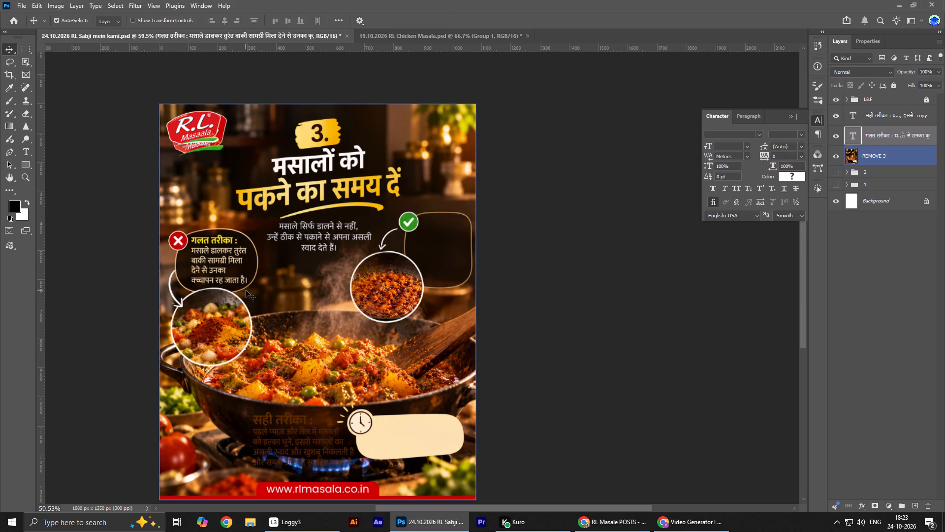
Delete the duplicated brown "सही तरीका" text layer.
left_click(897, 121)
left_click_drag(298, 450, 430, 304)
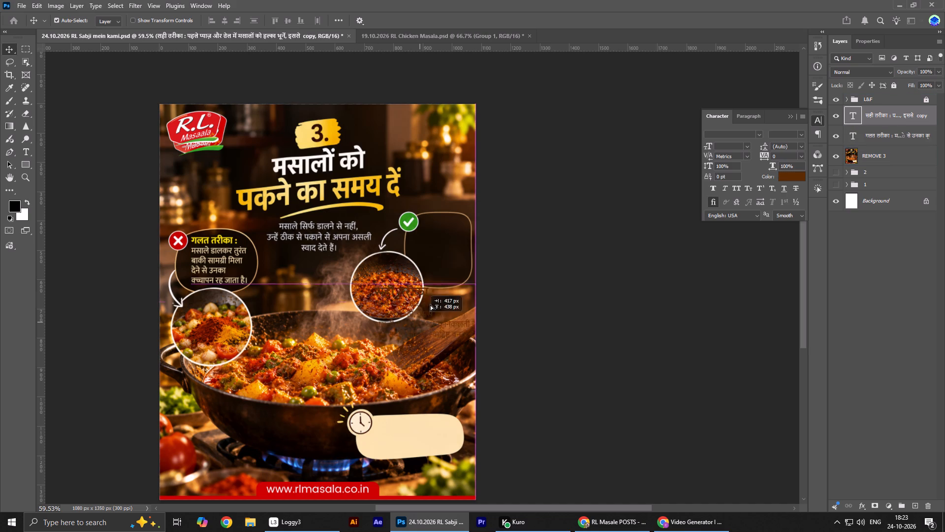
left_click_drag(430, 304, 454, 272)
key("alt+Tab")
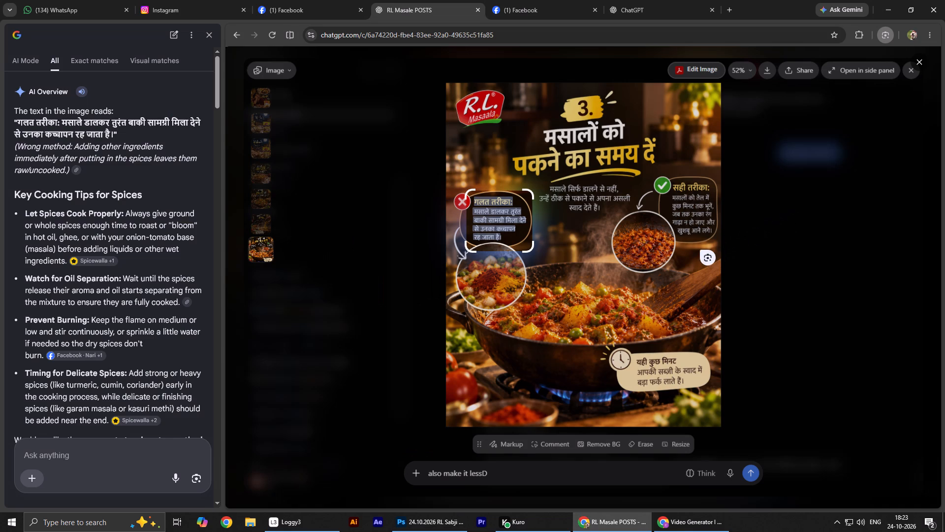
key("alt+Tab")
key("Delete")
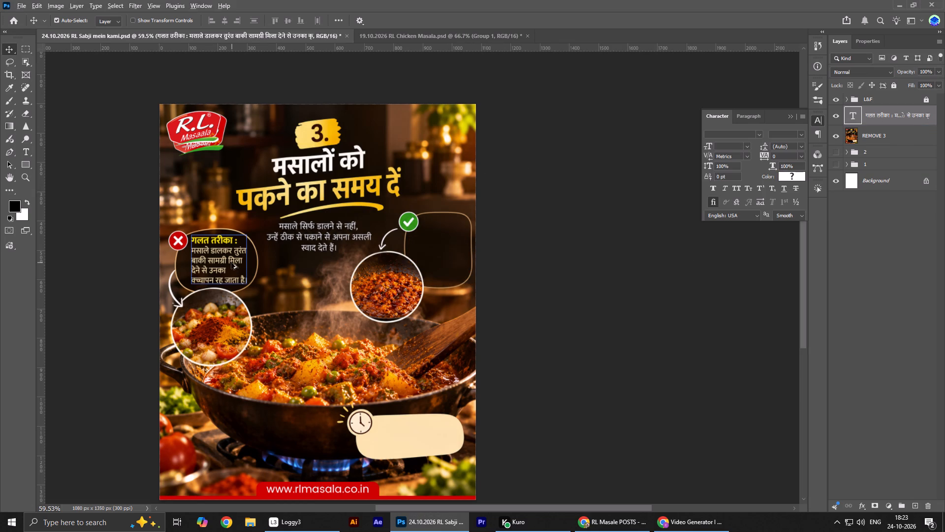
Duplicate the finished "गलत तरीका :" text block into the empty callout beside the green check mark.
left_click_drag(224, 263, 457, 267, "alt")
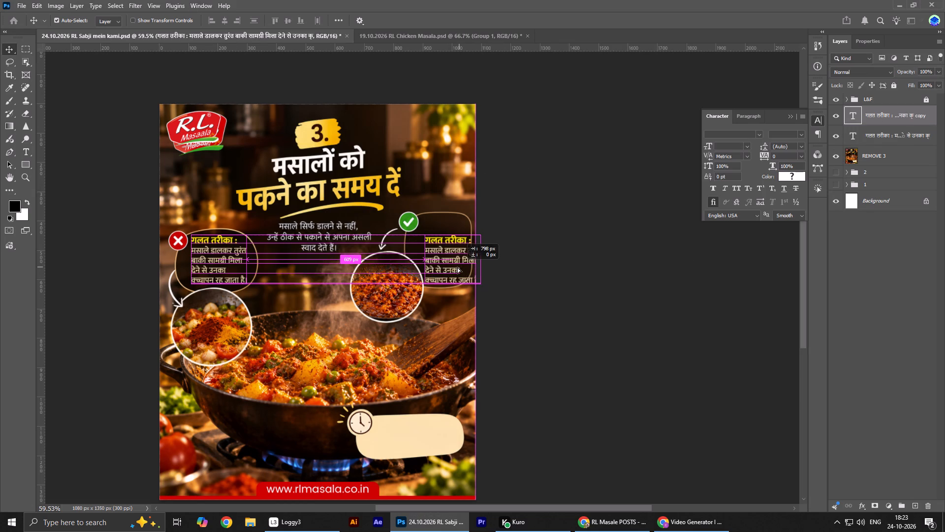
left_click_drag(457, 267, 451, 268, "alt")
Switch to Chrome and copy the heading "सही तरीका:" from the reference image.
key("alt+Tab")
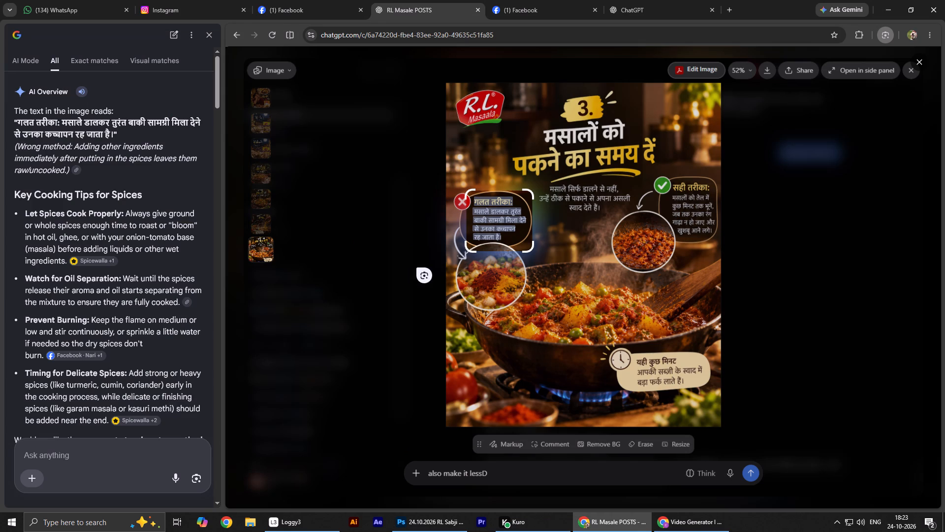
left_click(610, 218)
left_click(661, 178)
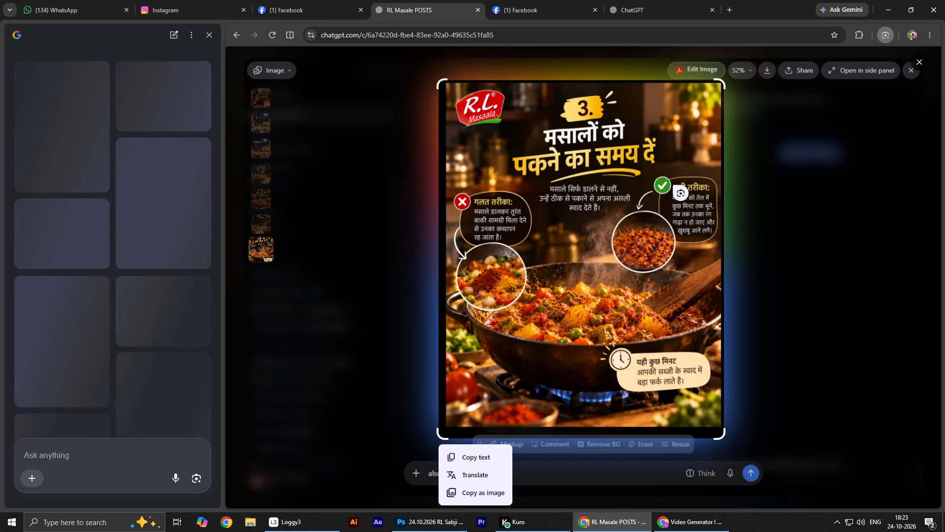
left_click_drag(671, 182, 720, 192)
left_click(695, 211)
In Photoshop, replace the duplicated callout's yellow heading with "सही तरीका:", correcting the colon at its end.
key("alt+Tab")
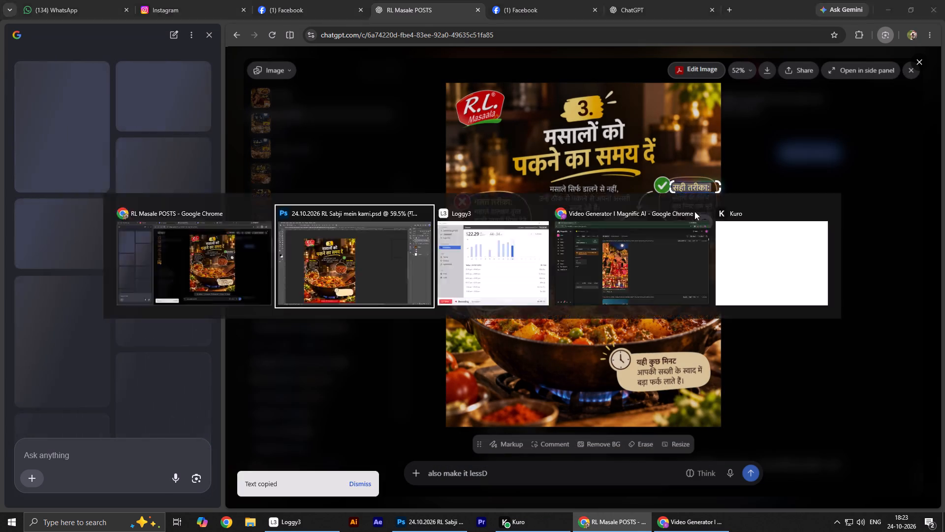
double_click(447, 240)
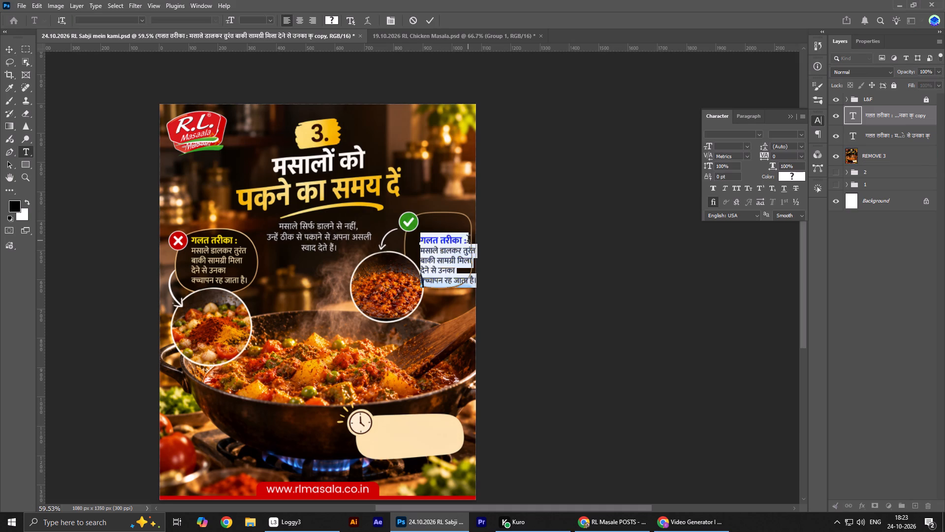
left_click_drag(468, 240, 408, 240)
key("ctrl+v")
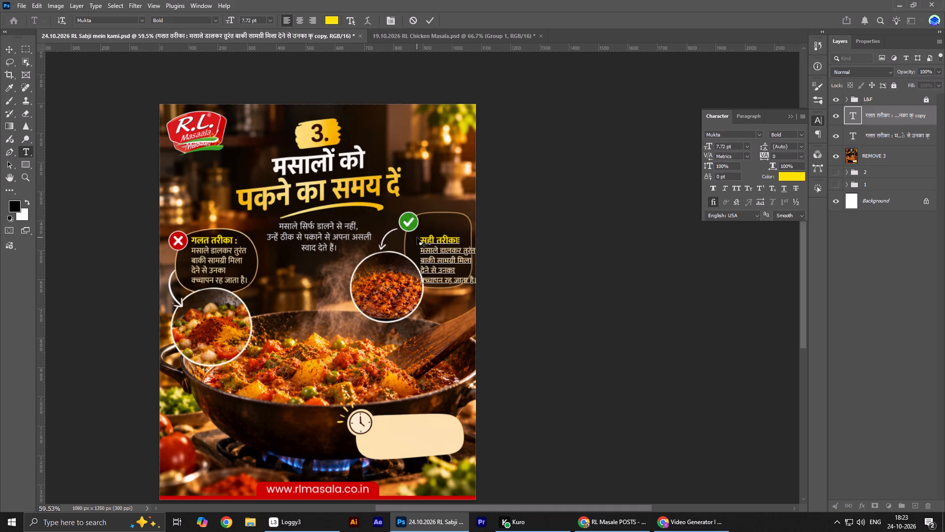
key("BackSpace")
key("shift+colon")
Switch to Chrome and capture the five-line body text of the "सही तरीका:" callout in the reference image for copying.
key("alt+Tab")
left_click(684, 227)
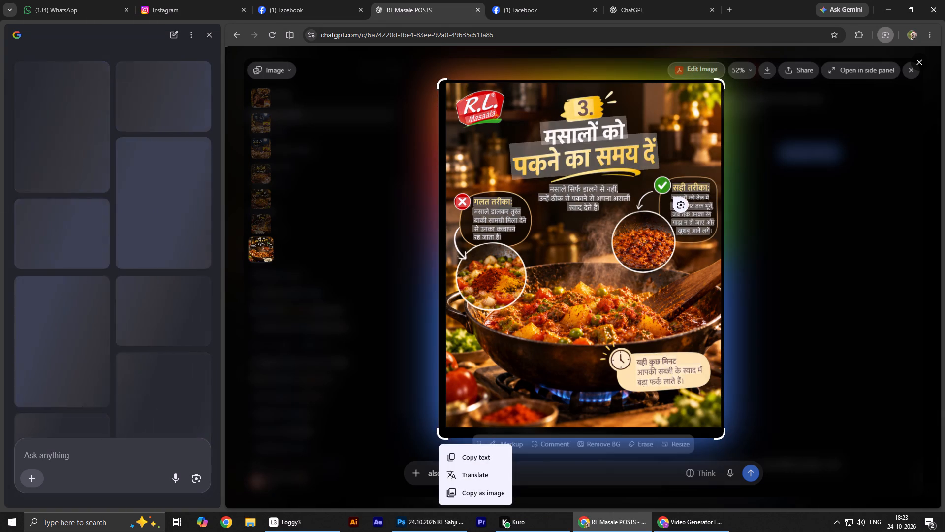
left_click_drag(671, 193, 719, 243)
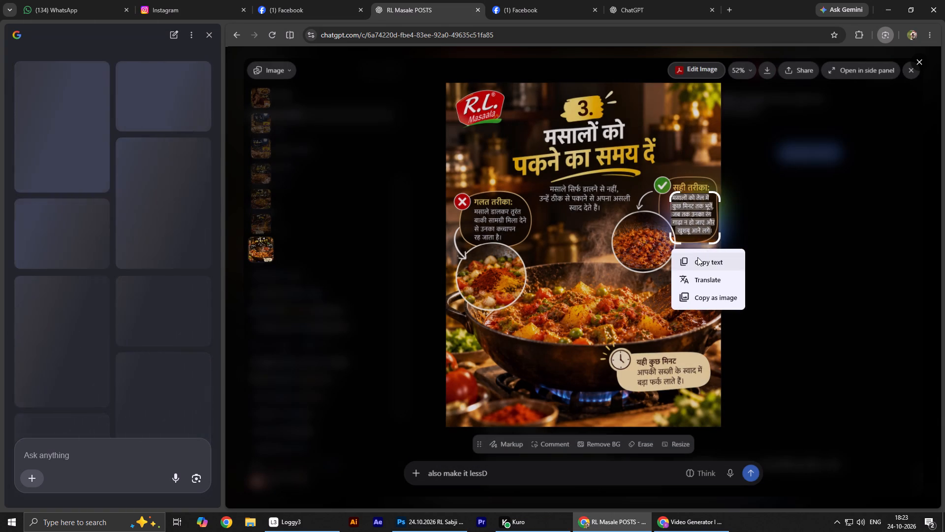
Copy the captured body text and, in Photoshop, replace the body lines beneath the "सही तरीका:" heading with it.
left_click(697, 257)
key("alt+Tab")
left_click_drag(422, 253, 450, 272)
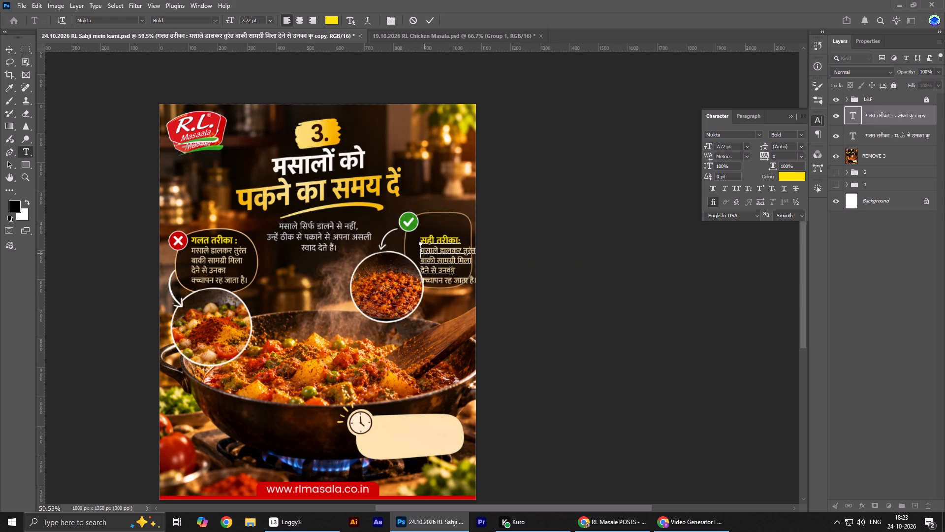
left_click_drag(450, 272, 512, 299)
key("ctrl+v")
Check the reference image in Chrome and, back in Photoshop, start breaking the pasted "सही तरीका:" body text before "कुछ".
key("alt+Tab")
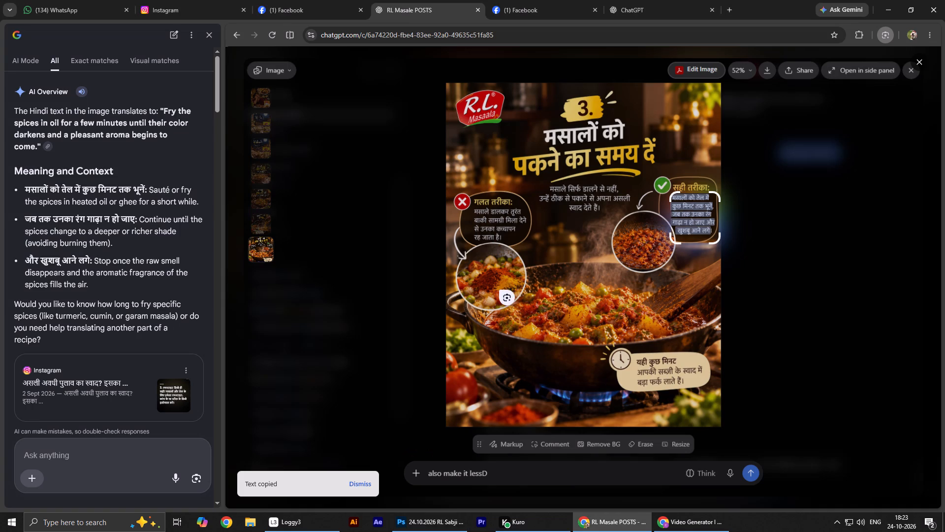
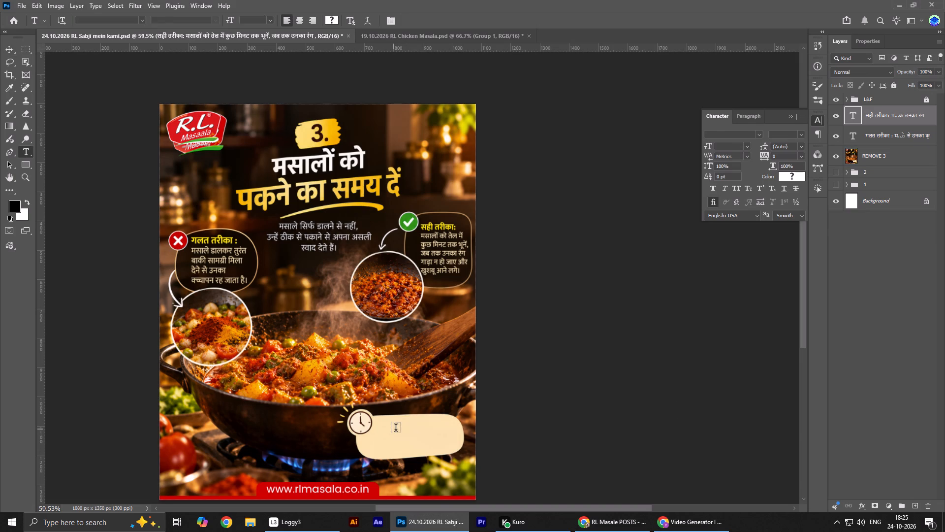
Paste the copied sentence "यही कुछ मिनट आपकी सब्ज़ी के स्वाद में बड़ा फर्क लाते हैं।" as new text on the cream callout beside the clock.
key("ctrl+v")
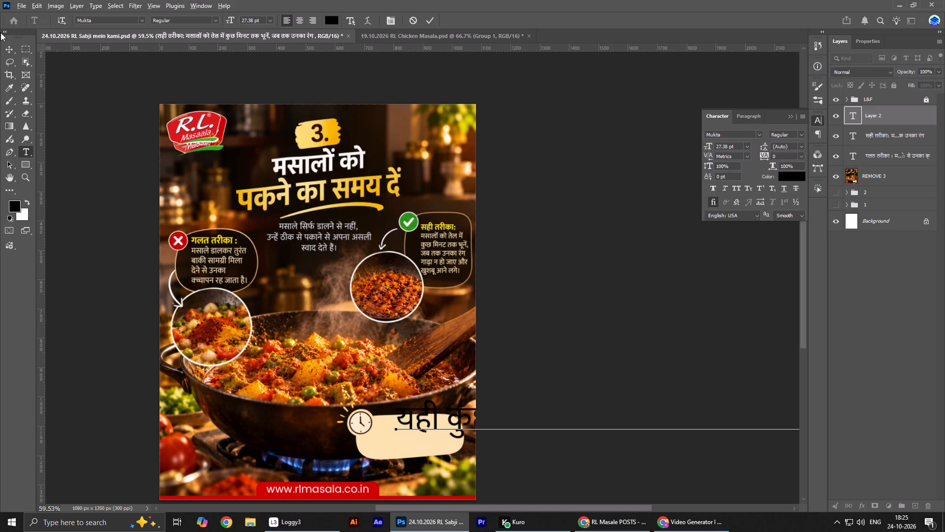
left_click(8, 51)
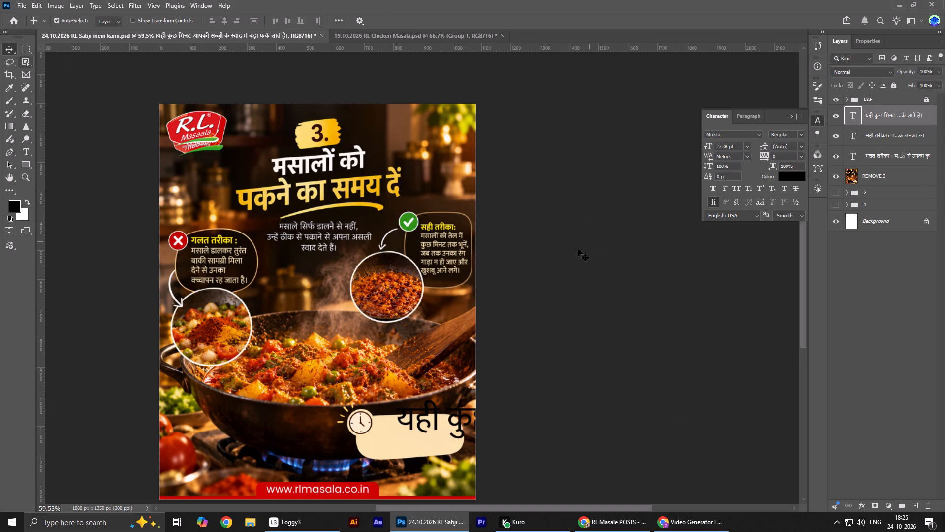
Scale the pasted sentence down to about 19% and place its start inside the cream callout, checking against the reference image in Chrome.
key("ctrl+t")
left_click_drag(396, 425, 478, 425)
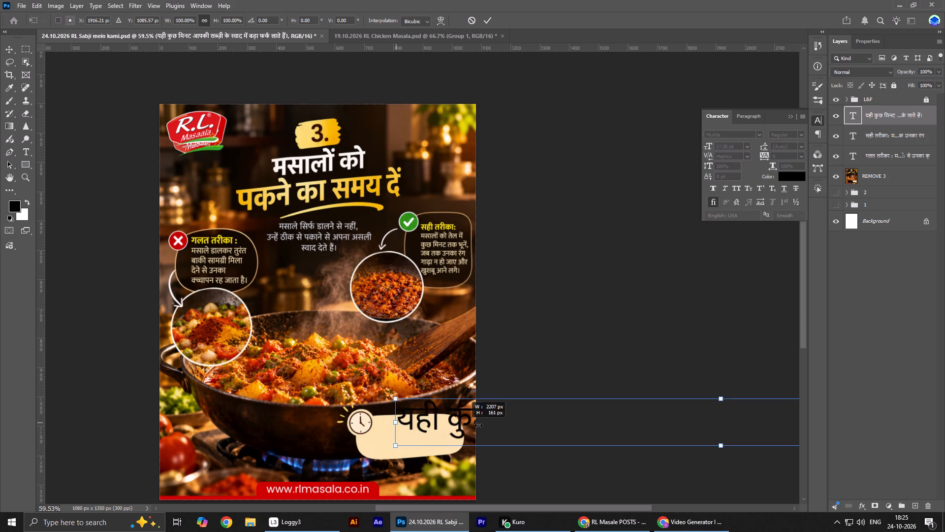
left_click_drag(478, 425, 661, 432)
left_click_drag(677, 424, 411, 430)
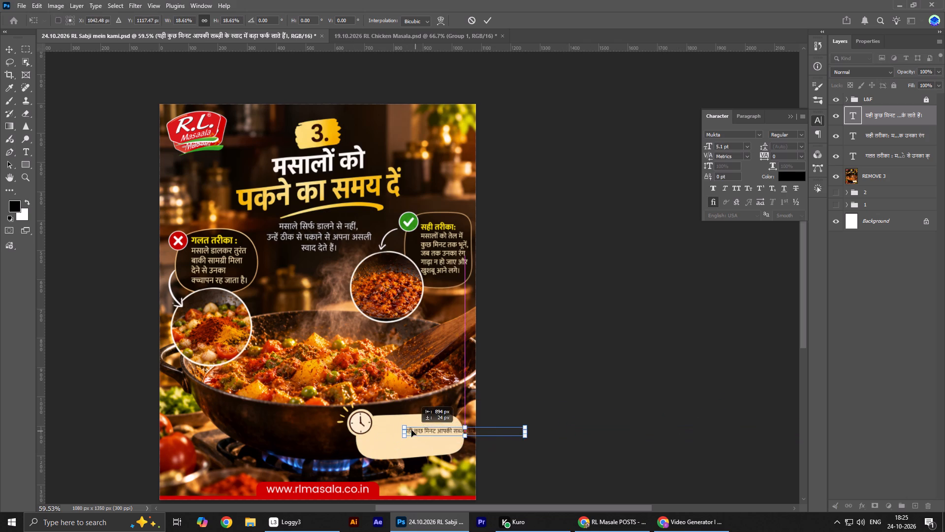
left_click_drag(411, 430, 410, 430)
key("alt+Tab")
key("alt+Tab")
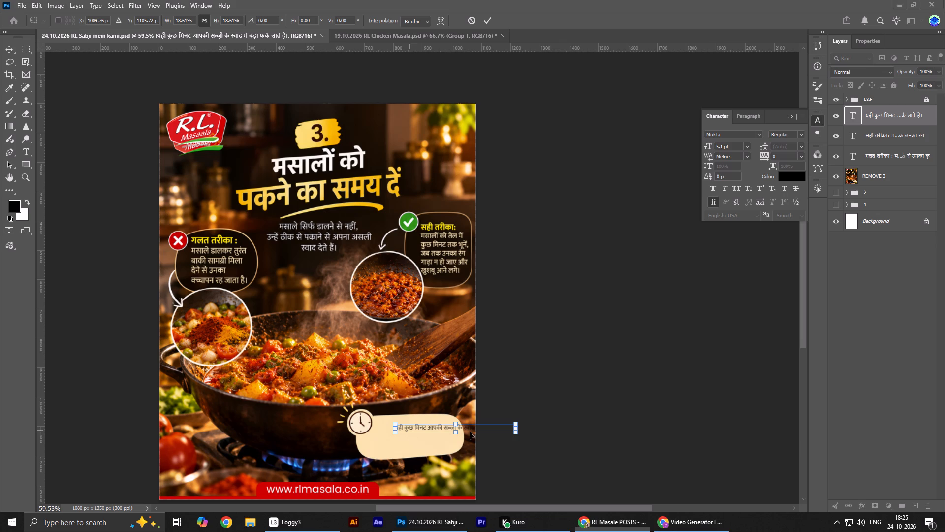
Break the clock callout's text into three lines: "यही कुछ मिनट", "आपकी सब्ज़ी के स्वाद में" and "बड़ा फर्क लाते हैं।".
left_click(421, 428)
double_click(436, 428)
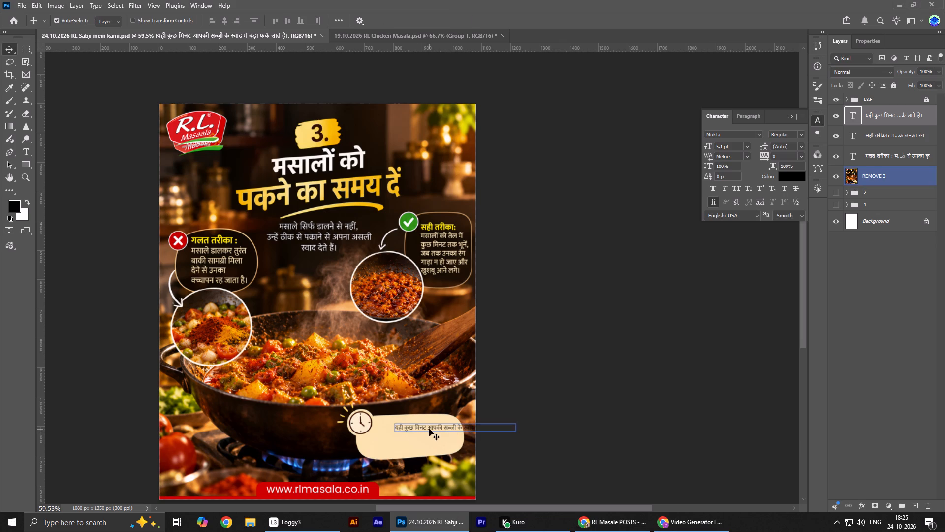
double_click(429, 429)
left_click(427, 429)
key("BackSpace")
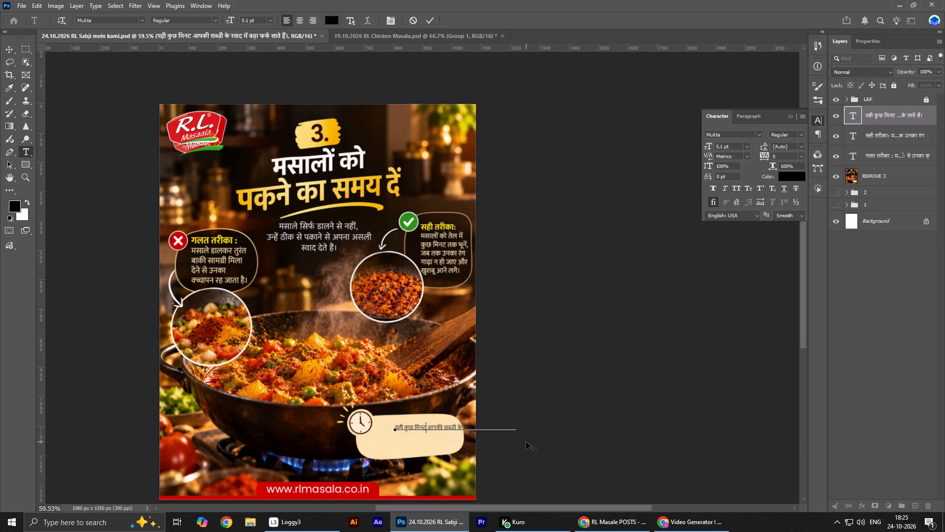
key("Return")
key("alt+Tab")
key("alt+Tab")
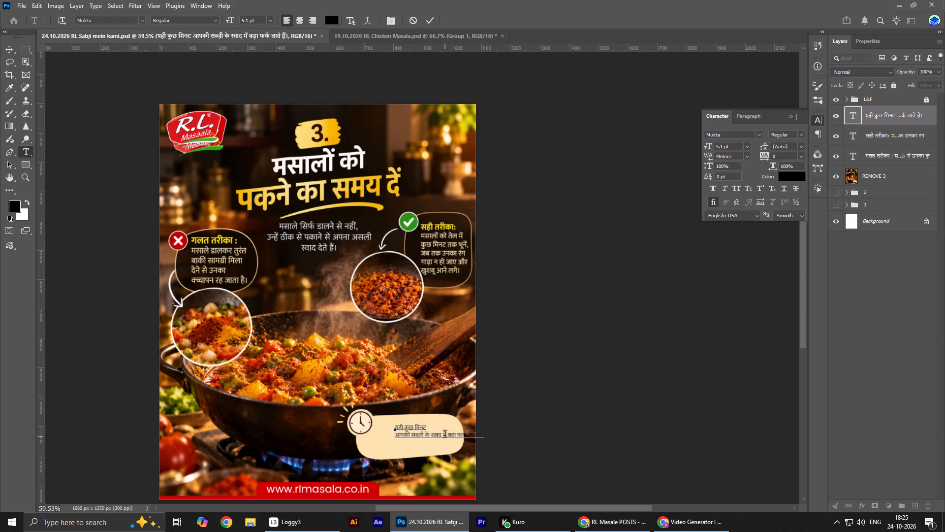
left_click(449, 438)
key("Left")
key("BackSpace")
key("Return")
left_click(424, 24)
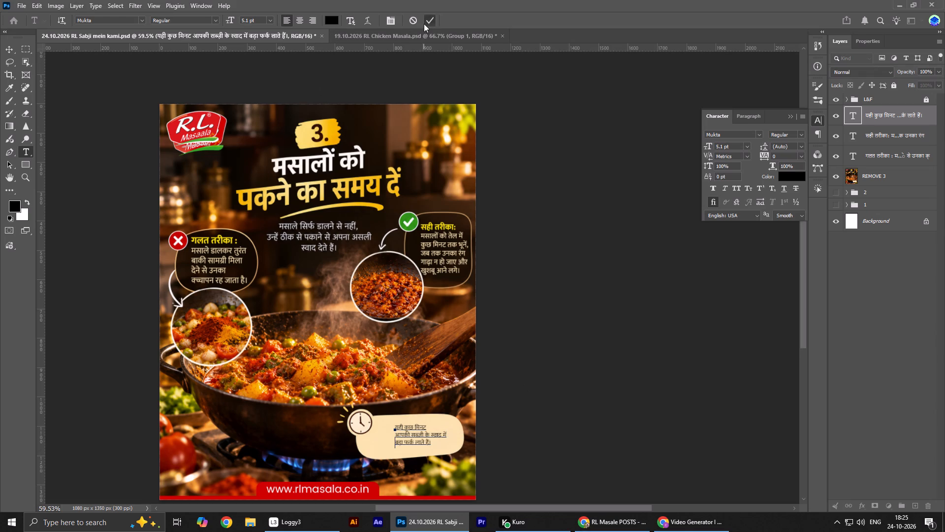
Enlarge the three-line text to about 7.5 pt and position it beside the clock inside the cream callout.
key("ctrl+t")
left_click_drag(446, 451, 460, 451)
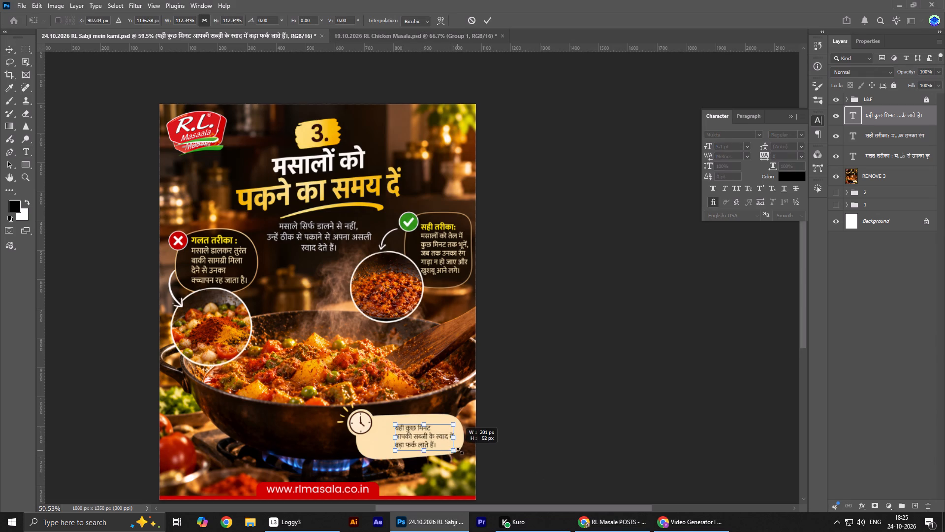
left_click_drag(460, 451, 474, 454)
left_click_drag(429, 452, 416, 447)
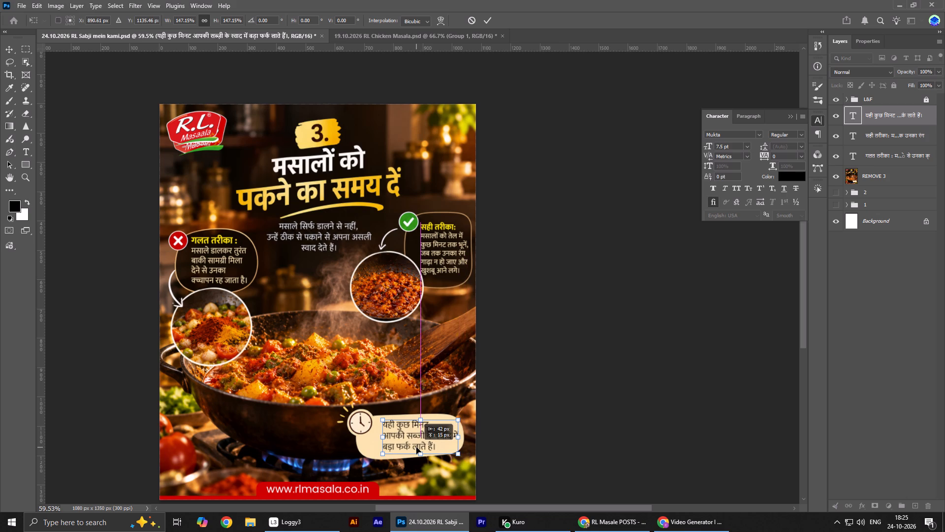
left_click_drag(416, 447, 414, 447)
key("Return")
key("shift+Down")
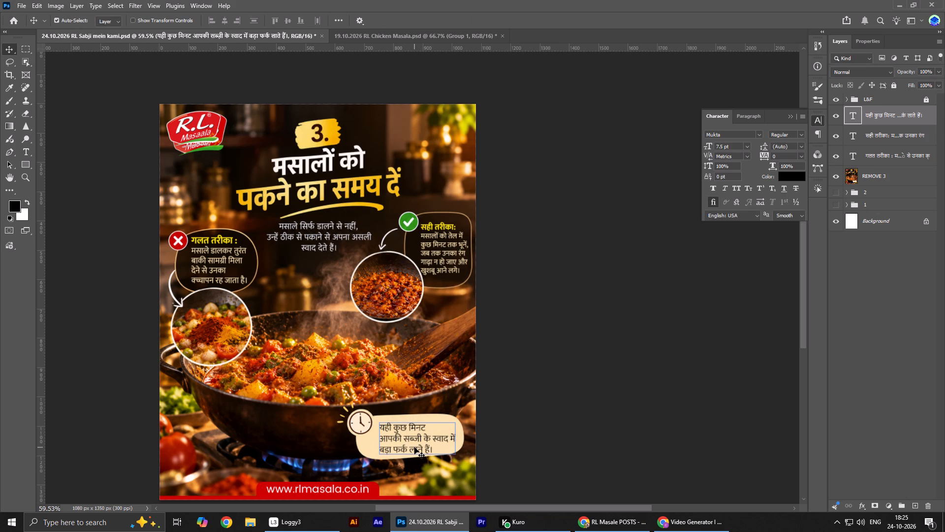
key("Up")
Set the callout's first line "यही कुछ मिनट" to 9 pt in Mukta SemiBold.
double_click(417, 429)
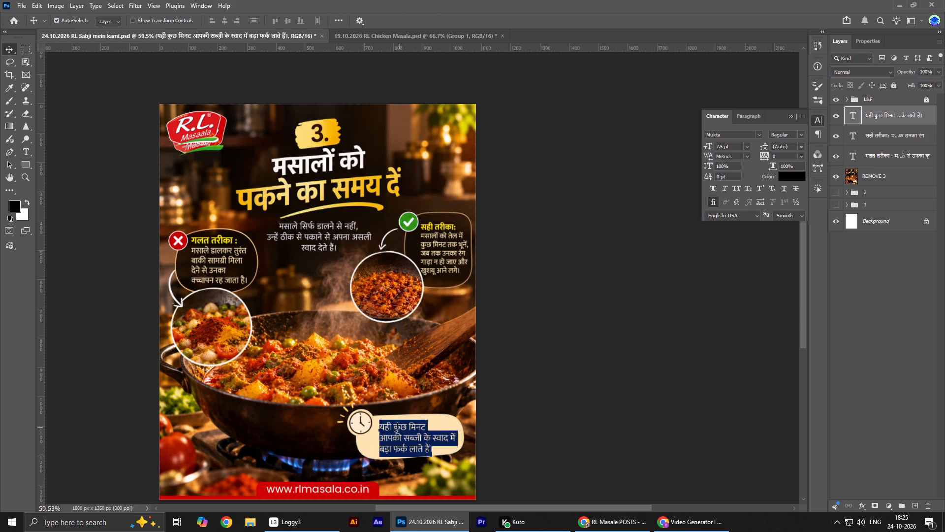
left_click_drag(381, 428, 458, 425)
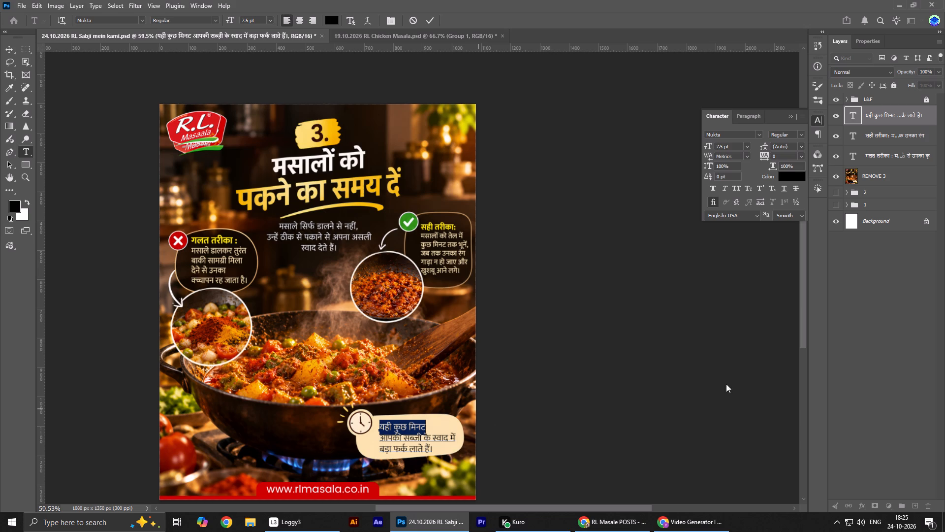
left_click_drag(723, 144, 694, 146)
key("9")
key("Return")
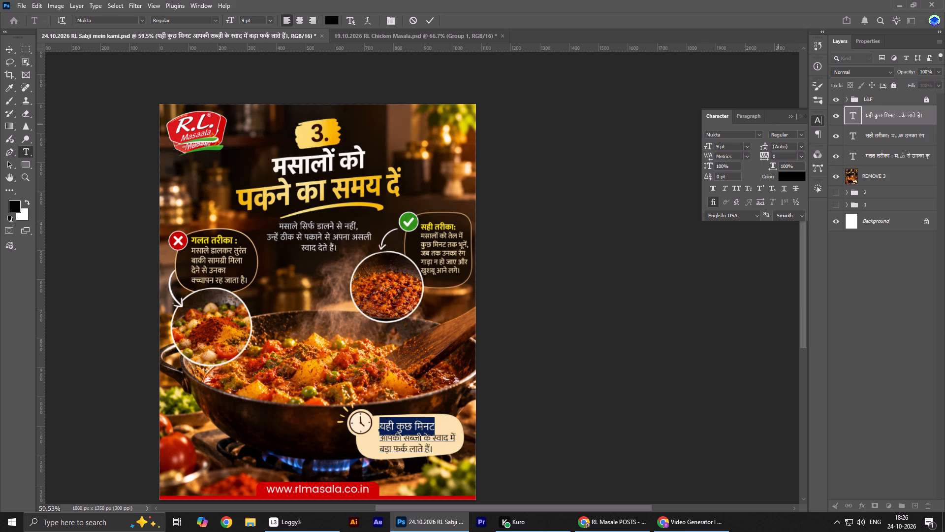
left_click(800, 133)
left_click(795, 197)
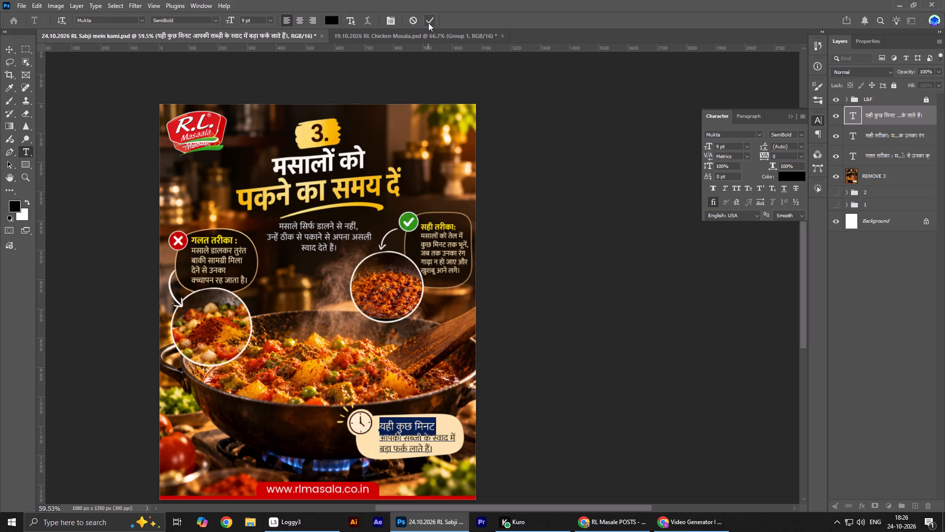
left_click(428, 23)
Recolor the whole clock callout text dark brown, #623406.
left_click(797, 175)
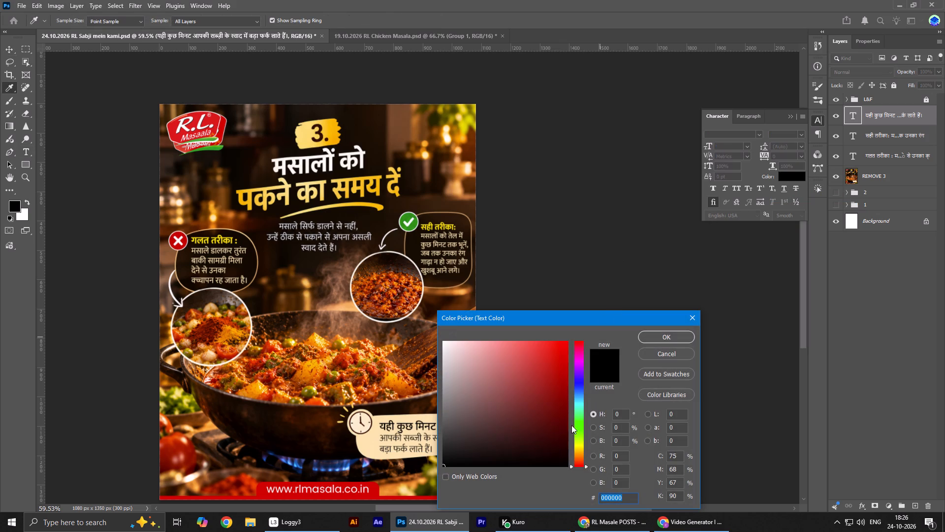
left_click_drag(575, 440, 584, 455)
left_click_drag(552, 417, 560, 418)
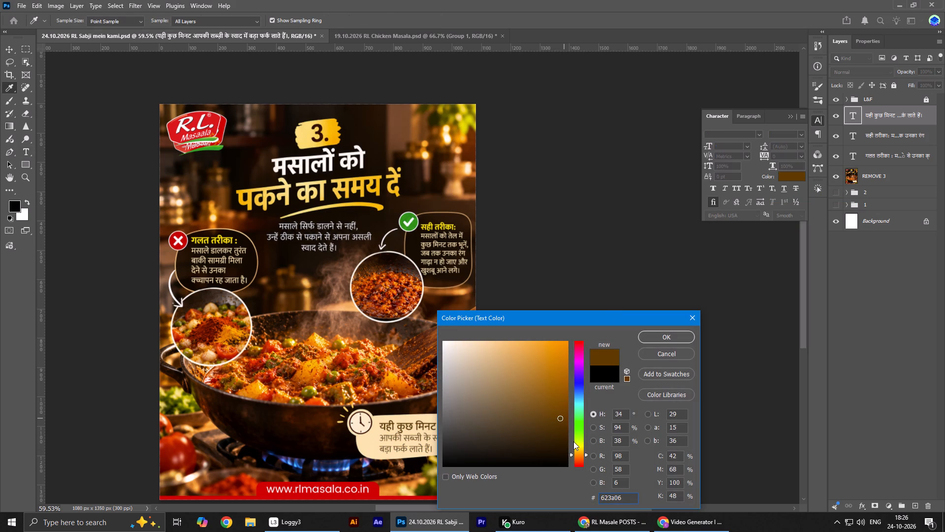
left_click_drag(579, 445, 583, 456)
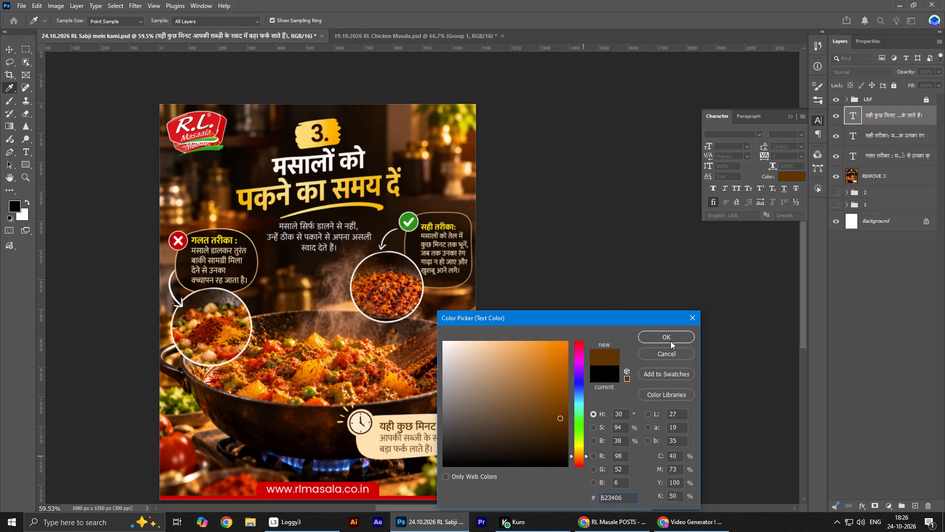
left_click(670, 341)
key("4")
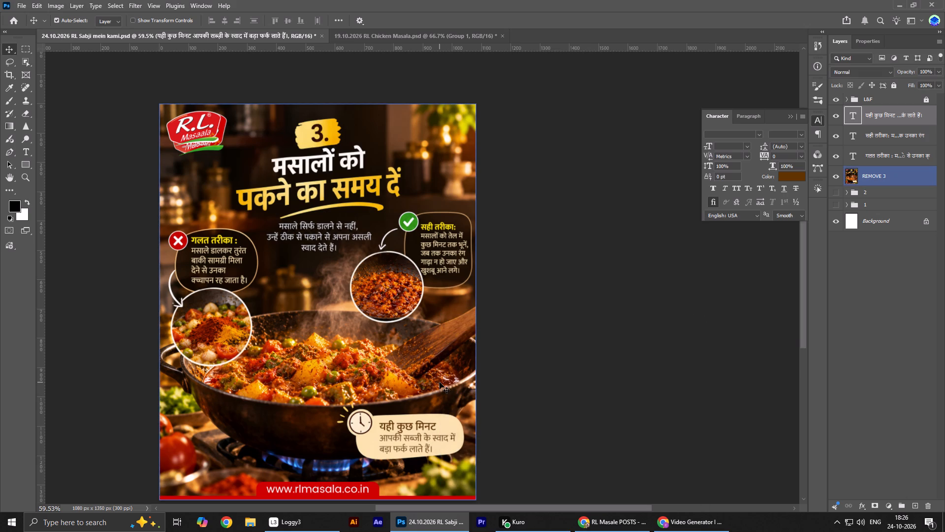
key("ctrl+z")
Set the clock callout text's leading to 10 pt and nudge the block up to balance it in its cream shape.
key("Up")
key("Up")
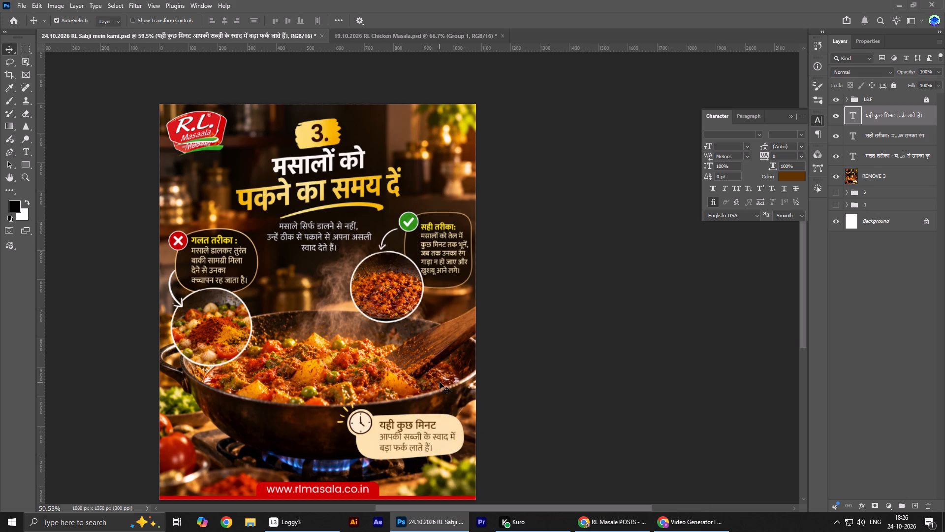
key("Down")
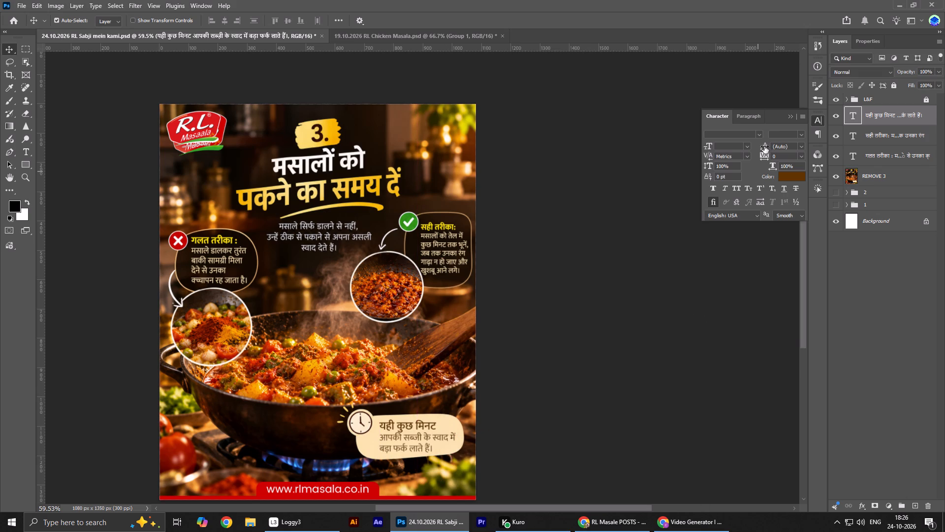
left_click(764, 146)
right_click(765, 146)
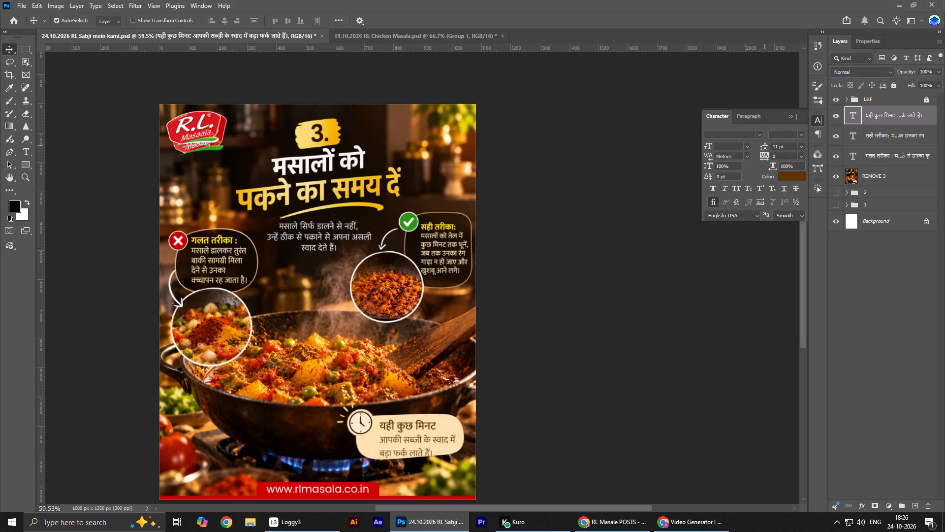
left_click_drag(778, 144, 754, 147)
type("10")
key("Return")
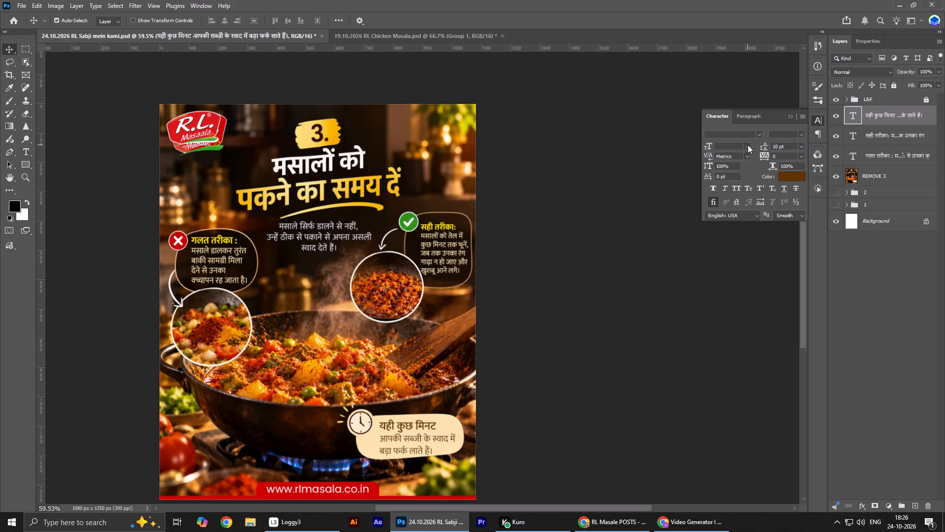
key("Up")
key("Up")
key("Up")
key("Down")
Save the carousel's Photoshop document.
key("ctrl+0")
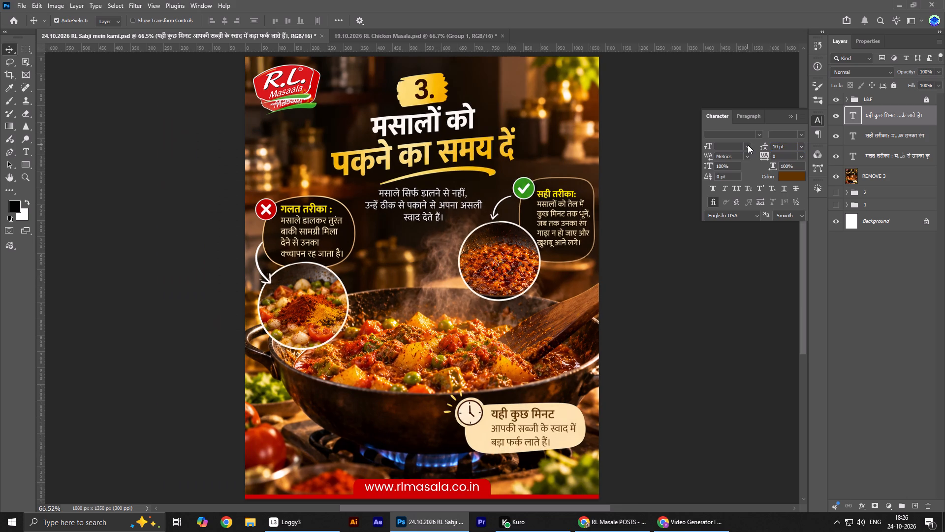
key("ctrl+s")
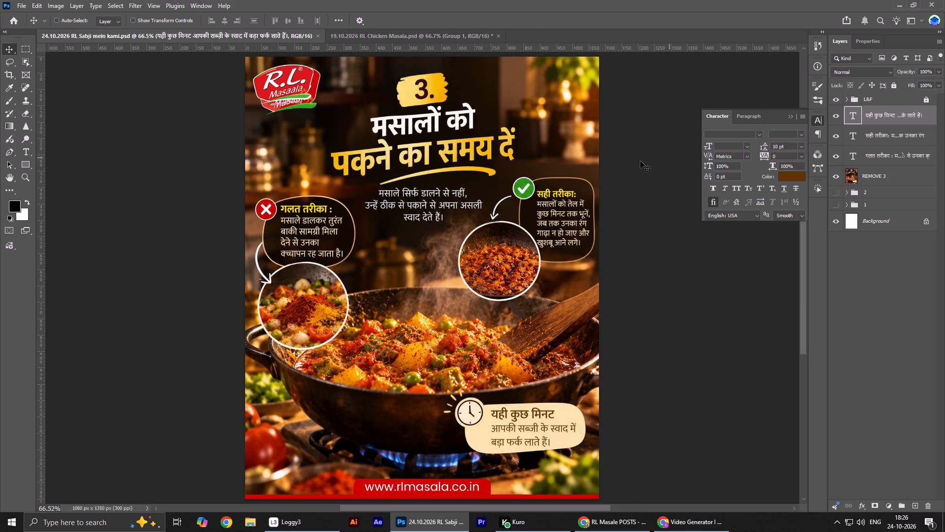
key("ctrl+w")
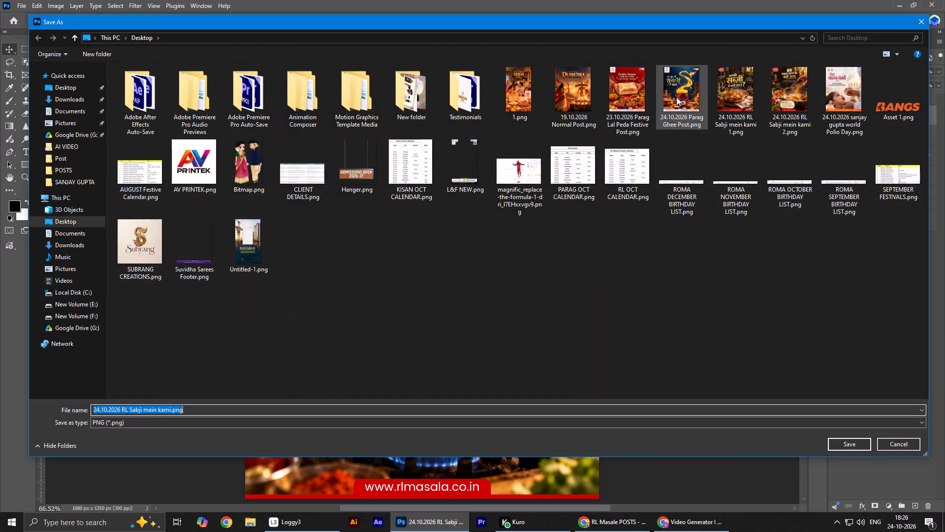
left_click(796, 92)
left_click(178, 409)
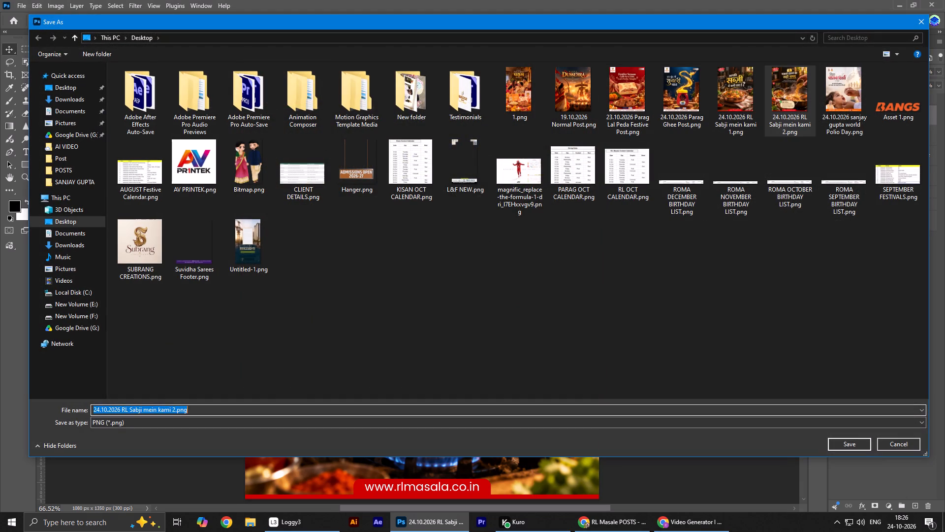
left_click(171, 412)
key("Right")
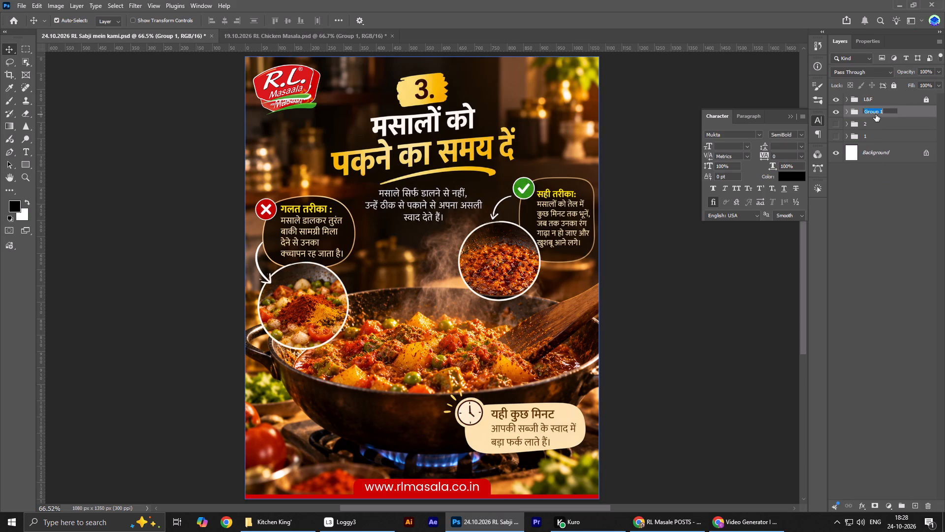
key("3")
key("Return")
key("ctrl+s")
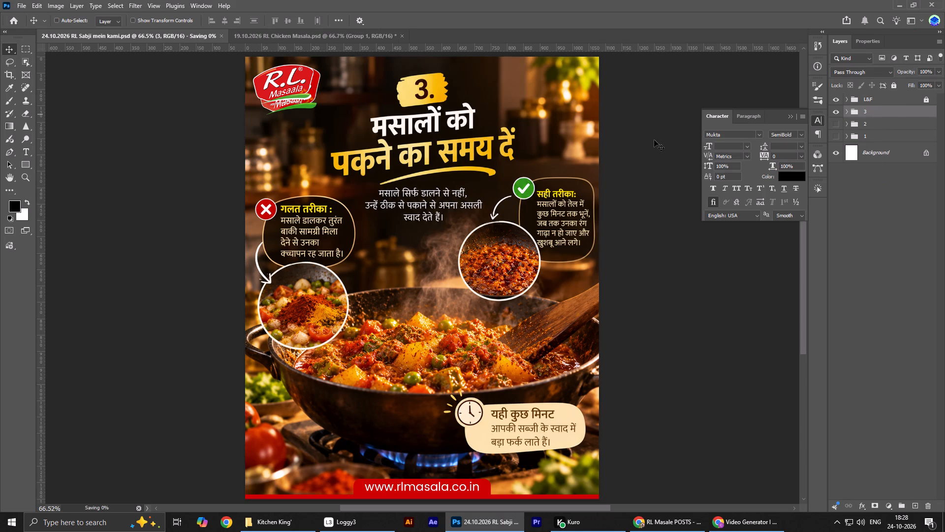
key("ctrl+w")
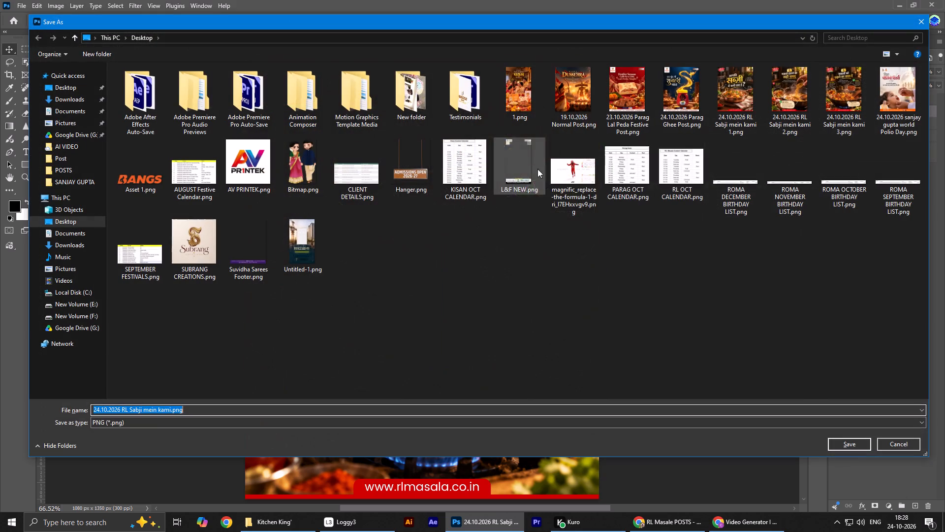
key("Escape")
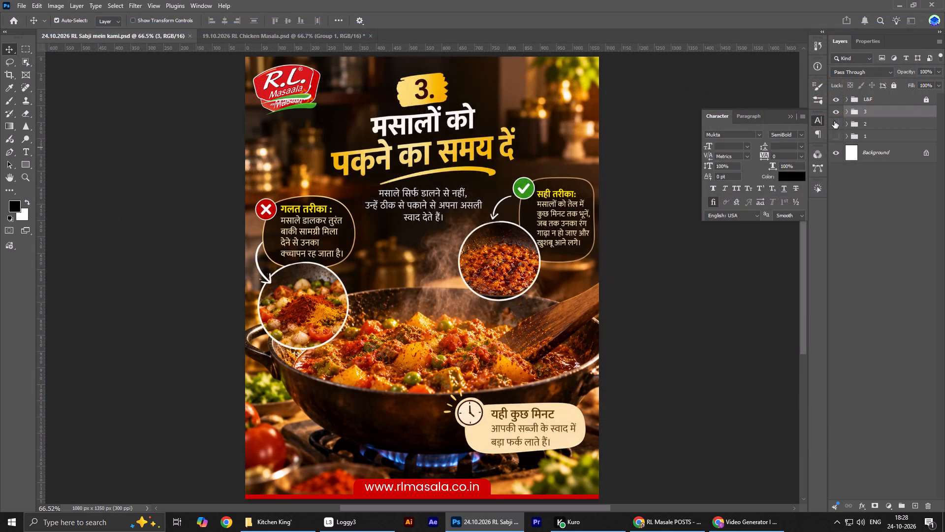
Hide group 3, paste the slide 4 image and scale it proportionally to 96.26%, centred to fill the canvas.
left_click(840, 111)
left_click(694, 278)
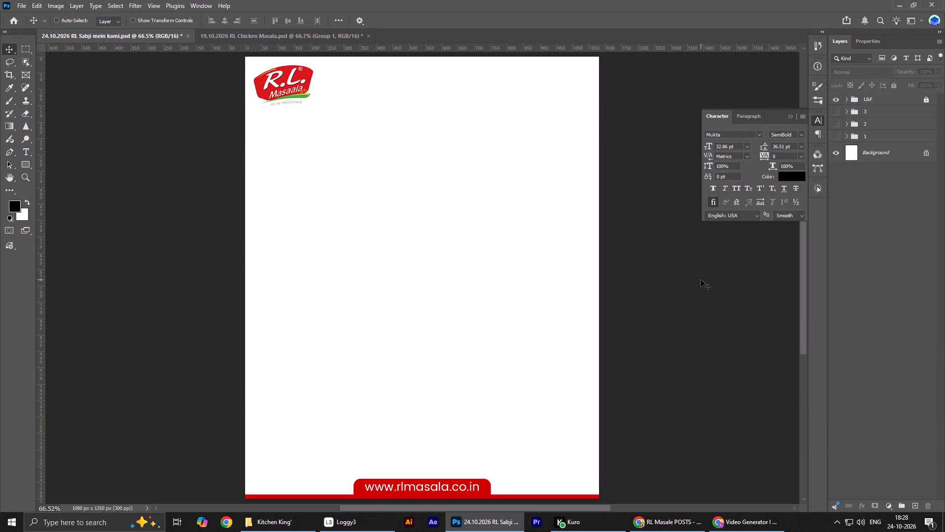
key("ctrl+v")
key("ctrl+t")
left_click_drag(614, 290, 612, 290)
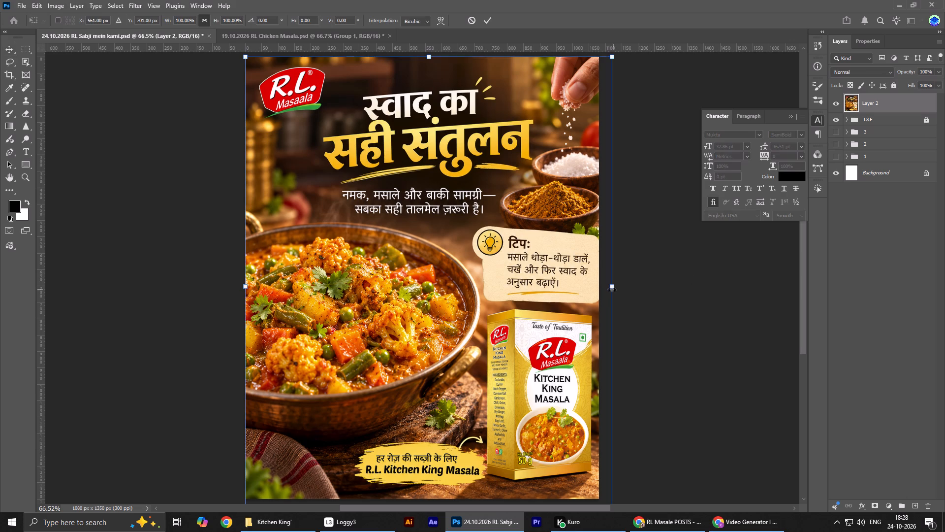
left_click_drag(612, 290, 602, 289)
left_click_drag(540, 292, 538, 285, "shift")
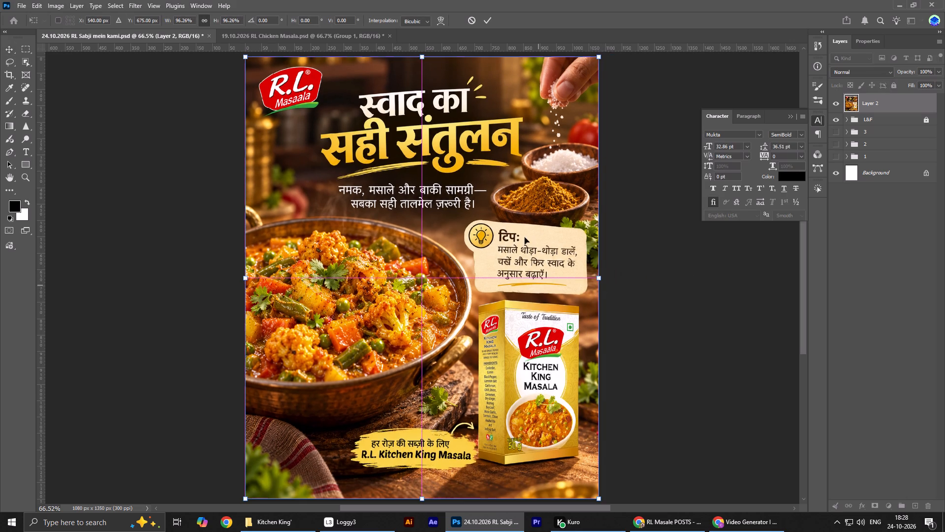
left_click(483, 17)
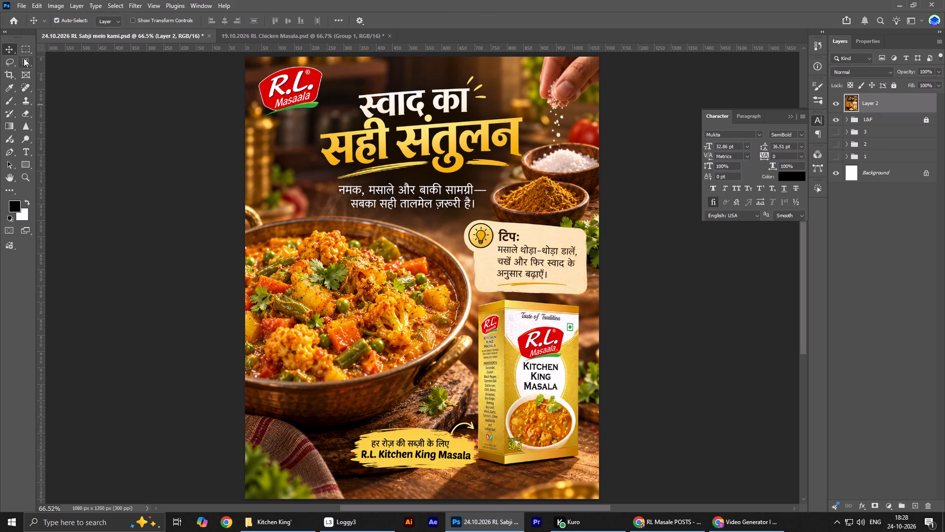
Select the R.L. Masaala logo on the slide 4 image with the Rectangular Marquee, extending and trimming the selection to fit closely.
left_click(27, 50)
scroll(418, 194, "up", 6)
scroll(404, 202, "down", 1, "alt")
scroll(404, 202, "up", 12, "alt")
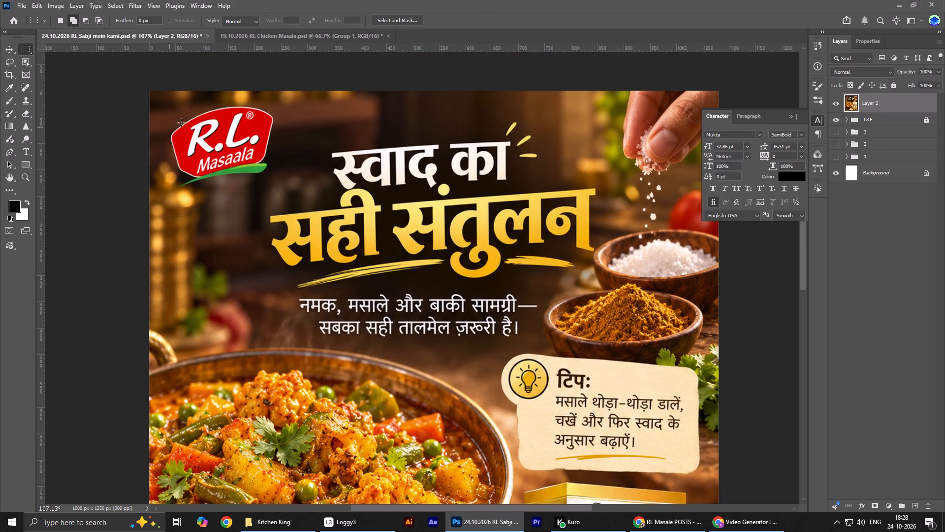
left_click_drag(162, 109, 284, 190)
left_click_drag(214, 101, 283, 119)
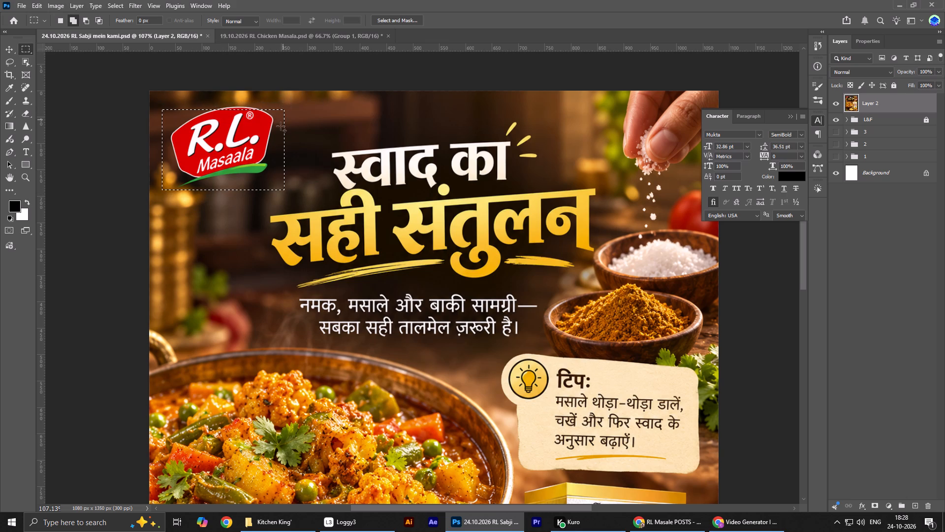
left_click_drag(272, 175, 344, 236, "alt")
left_click_drag(275, 135, 372, 248, "alt")
left_click_drag(221, 183, 367, 243, "alt")
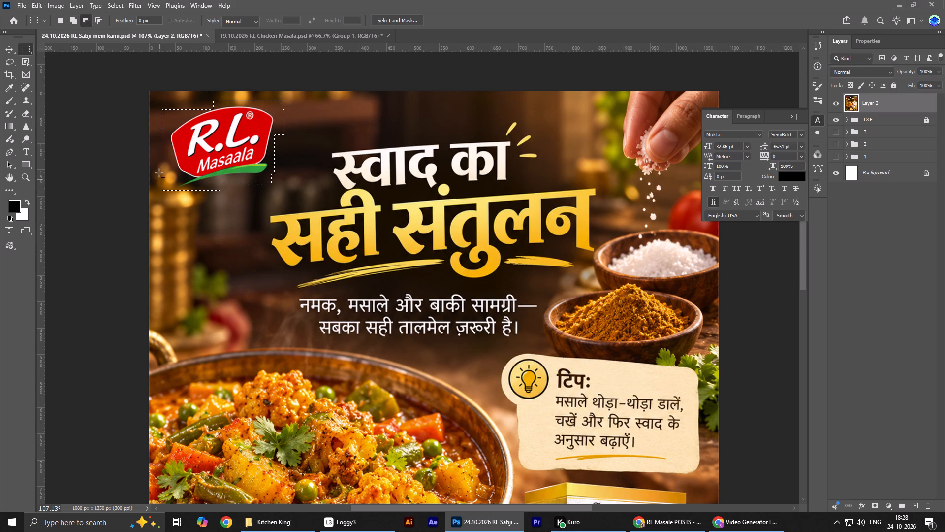
left_click_drag(143, 99, 168, 210, "alt")
left_click_drag(198, 183, 264, 222, "alt")
Add the short gold brush stroke under the end of the headline to the selection, keeping the headline letters out.
scroll(287, 237, "down", 4, "alt")
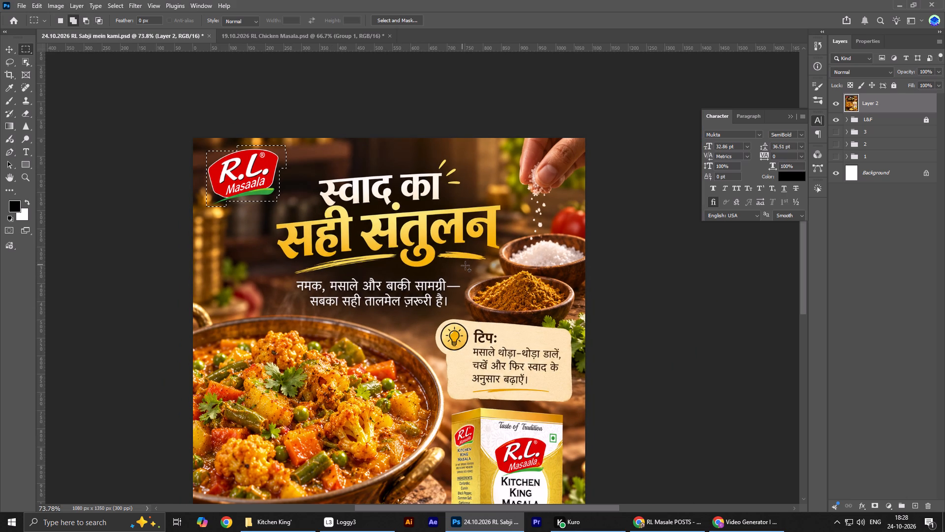
scroll(442, 259, "up", 8, "alt")
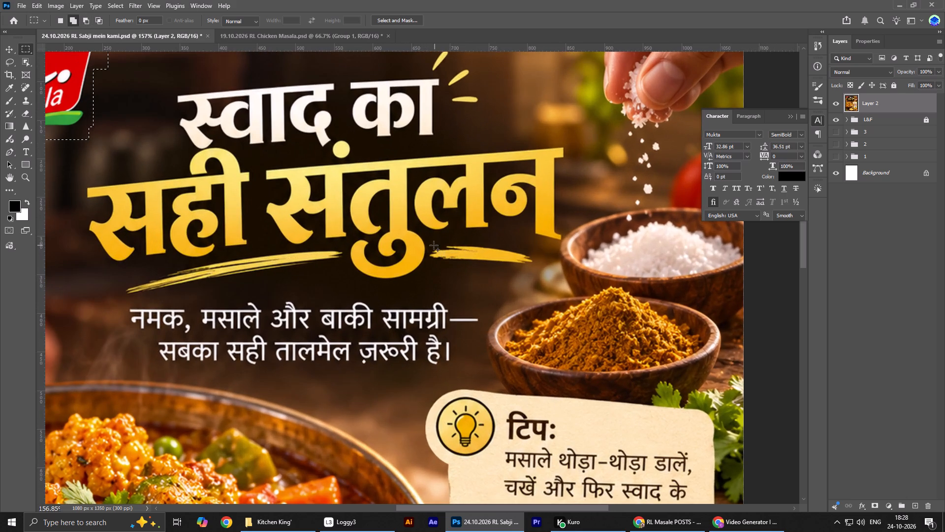
left_click_drag(422, 240, 536, 272)
left_click_drag(400, 228, 417, 275, "alt")
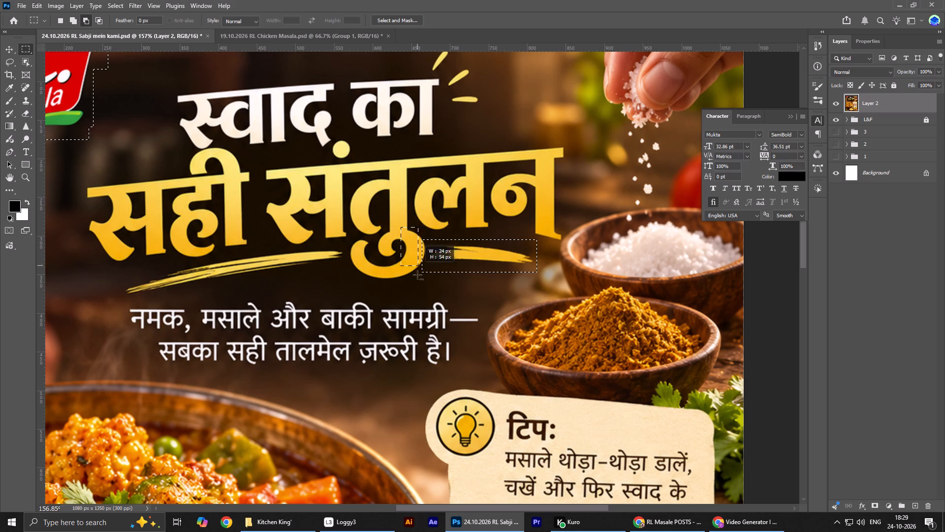
left_click_drag(417, 275, 425, 284, "alt")
left_click_drag(475, 267, 615, 324, "alt")
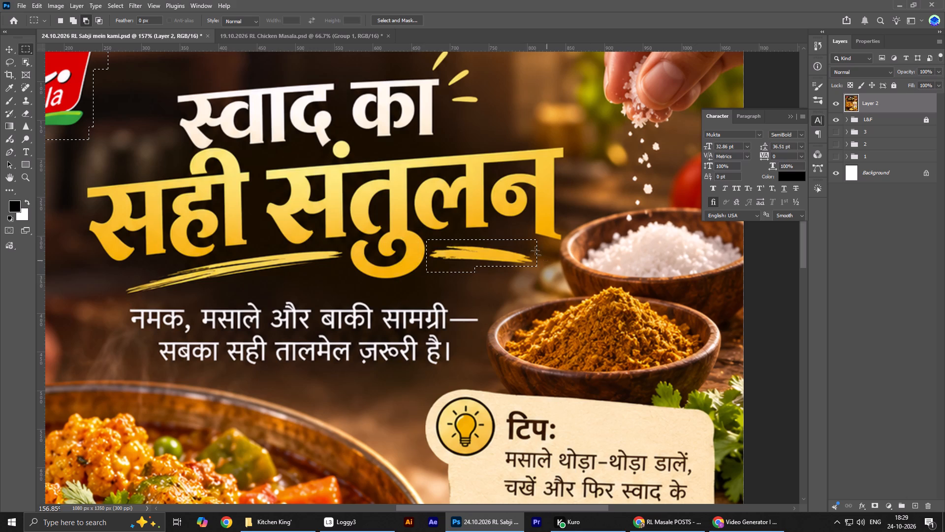
left_click_drag(511, 234, 553, 247, "alt")
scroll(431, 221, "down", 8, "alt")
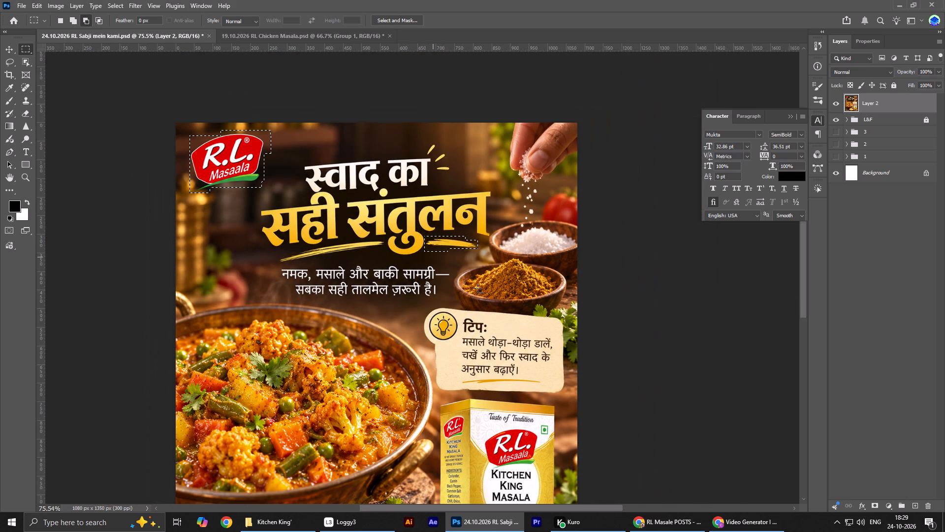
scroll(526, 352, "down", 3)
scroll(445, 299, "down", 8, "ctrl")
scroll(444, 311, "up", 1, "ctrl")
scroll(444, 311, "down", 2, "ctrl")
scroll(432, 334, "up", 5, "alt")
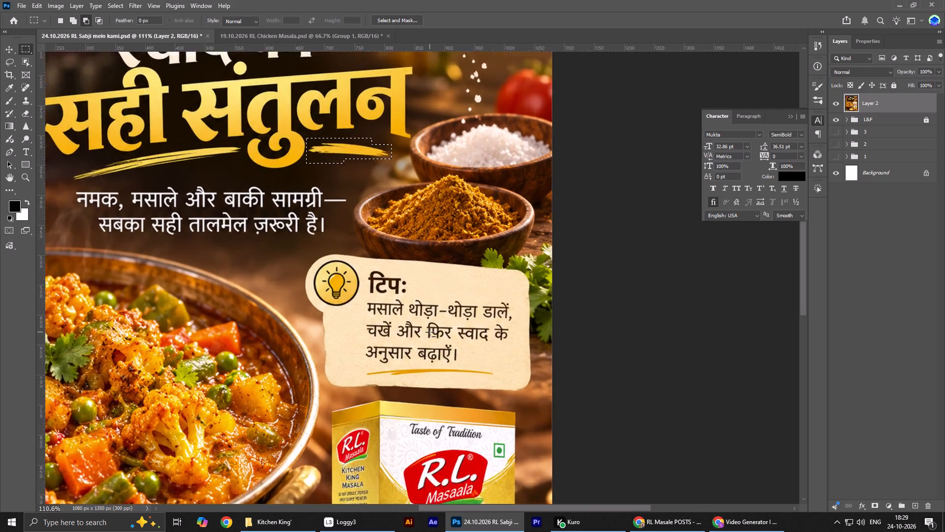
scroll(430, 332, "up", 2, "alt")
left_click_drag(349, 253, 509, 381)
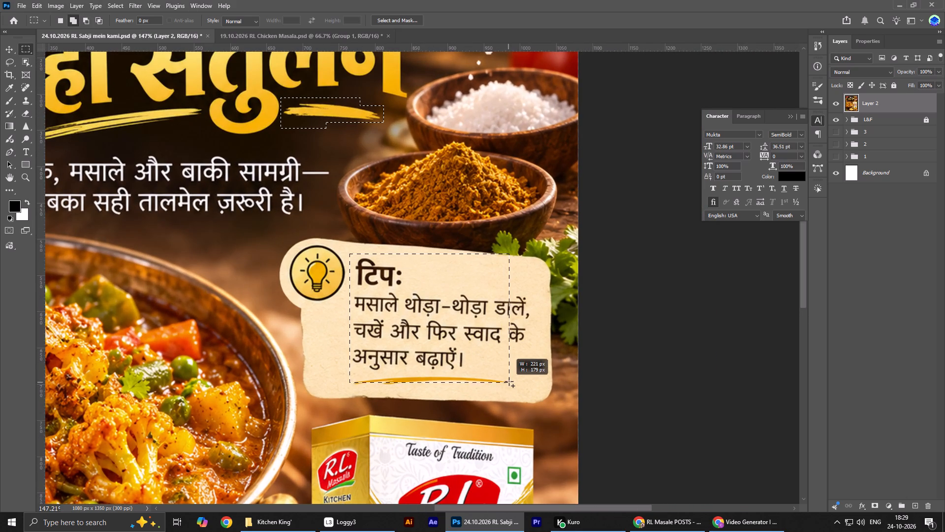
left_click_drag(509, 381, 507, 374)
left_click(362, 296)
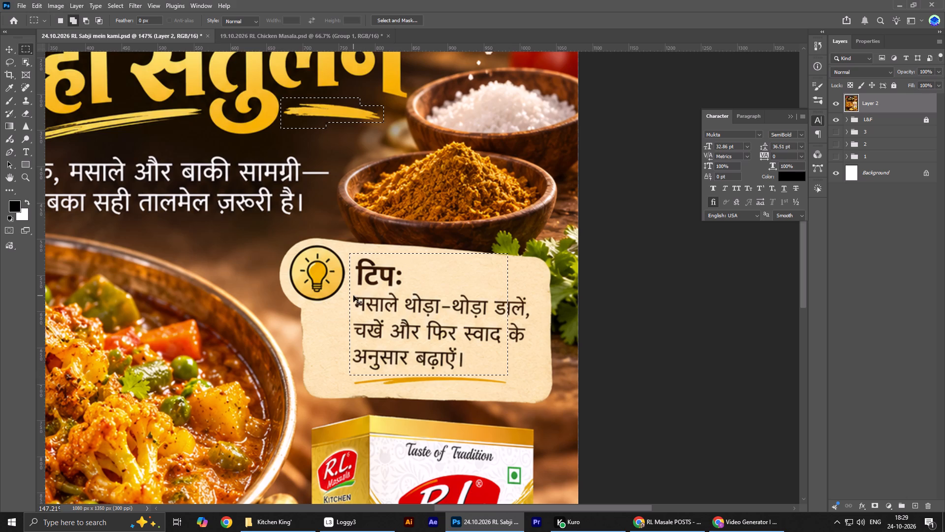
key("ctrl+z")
Add the three lines of Hindi body text under "टिप:" in the tip card to the selection.
left_click_drag(353, 294, 530, 366)
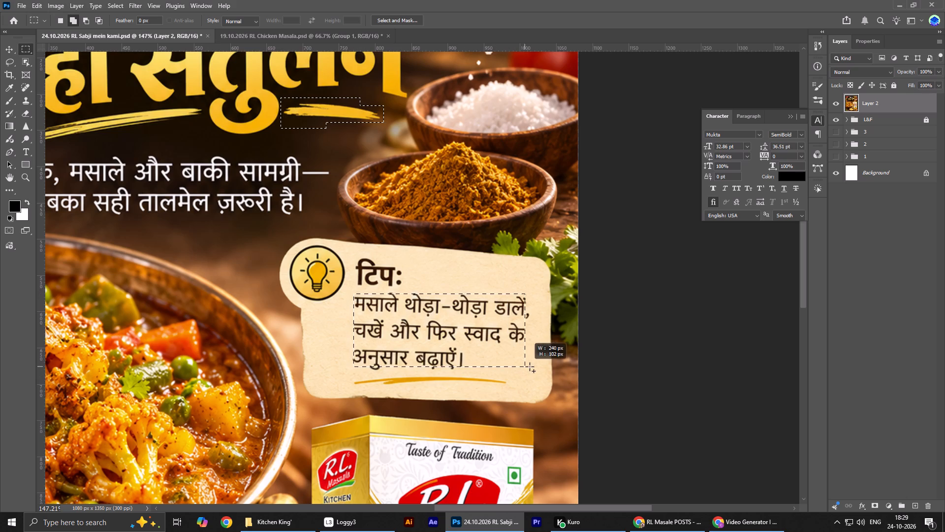
left_click_drag(530, 366, 533, 366)
left_click_drag(365, 363, 483, 372)
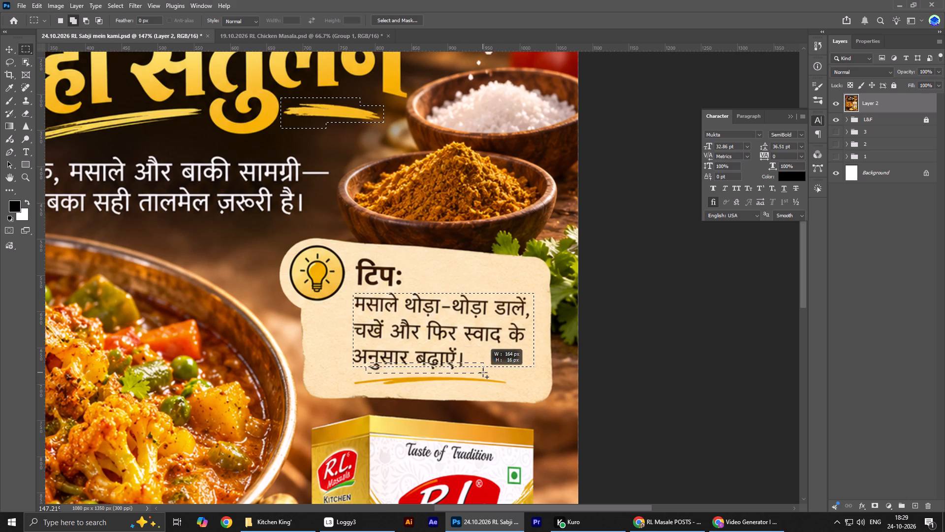
left_click_drag(483, 372, 484, 371)
left_click_drag(384, 290, 404, 296)
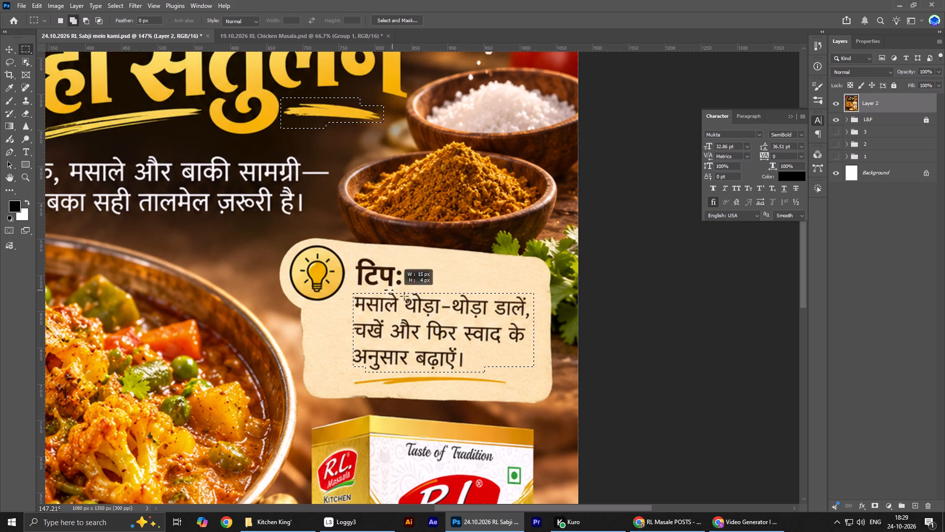
left_click_drag(404, 296, 501, 301)
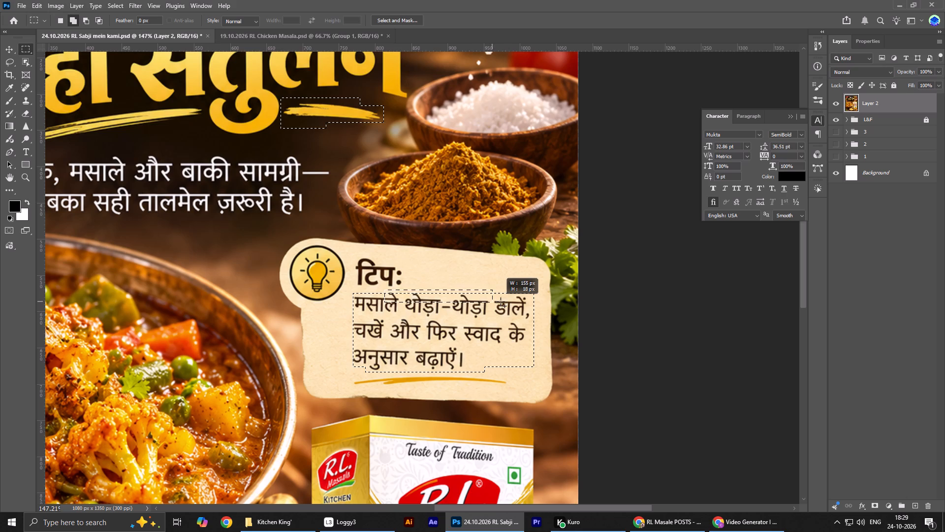
left_click_drag(501, 301, 532, 301)
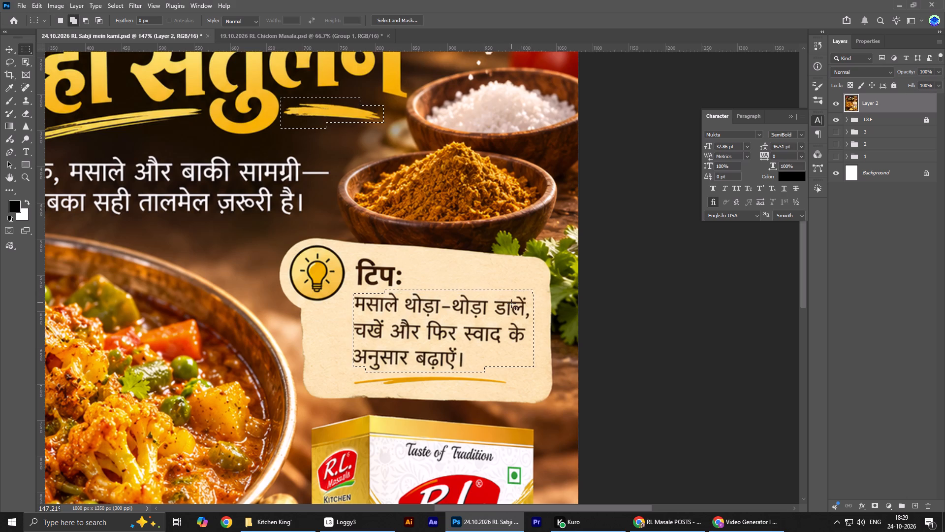
Run Generative Fill on the selected logo, brush stroke and tip text with the prompt "REMOVE".
scroll(411, 327, "down", 5, "alt")
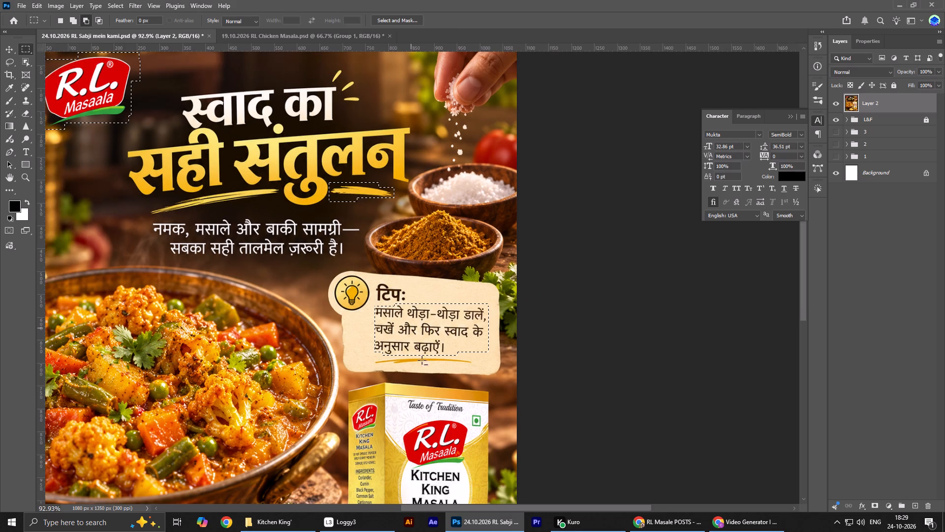
scroll(453, 511, "down", 6)
scroll(399, 412, "down", 8, "alt")
scroll(399, 412, "down", 13)
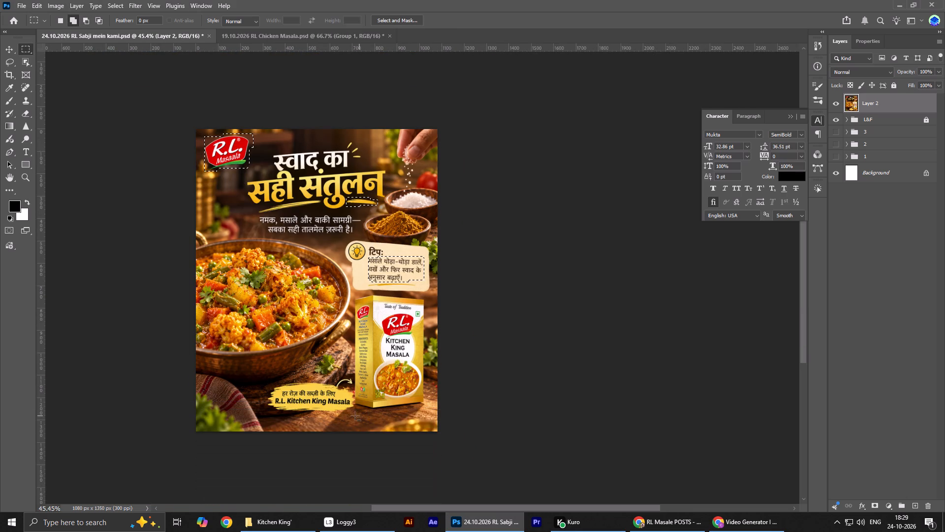
scroll(346, 410, "up", 7, "alt")
key("ctrl+0")
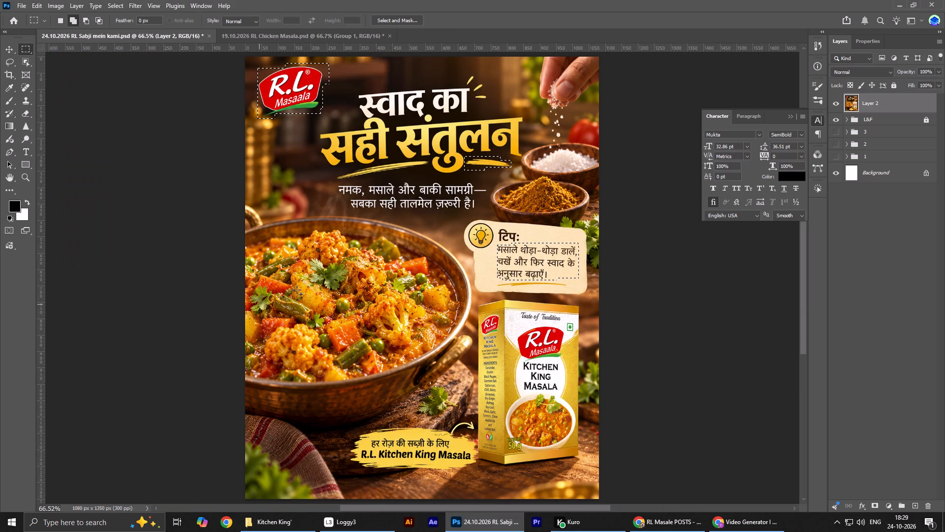
right_click(369, 259)
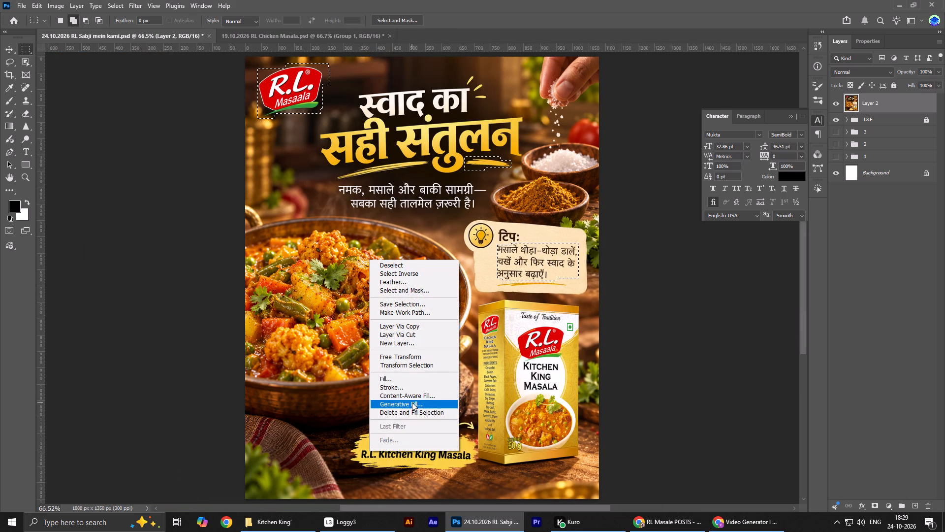
left_click(412, 402)
type("REMOVE")
key("Return")
scroll(556, 442, "down", 3)
scroll(557, 449, "up", 2)
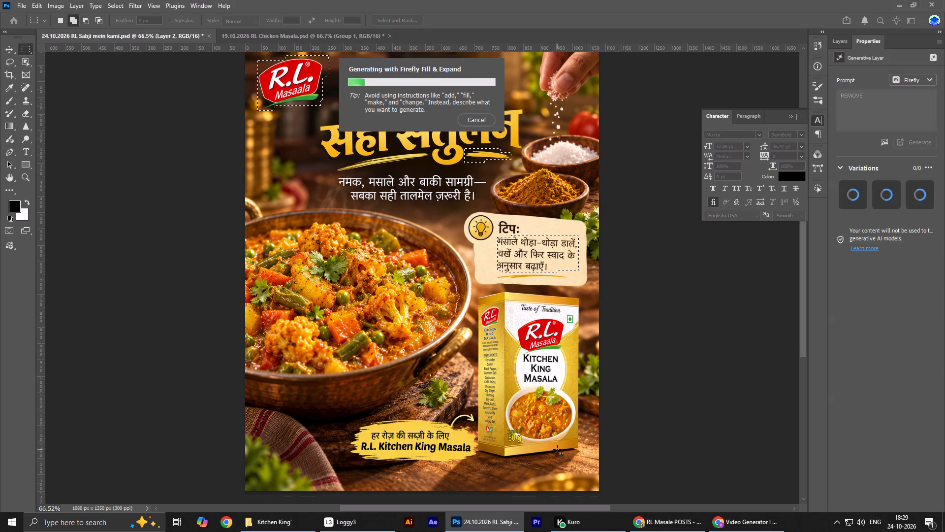
scroll(557, 449, "up", 1)
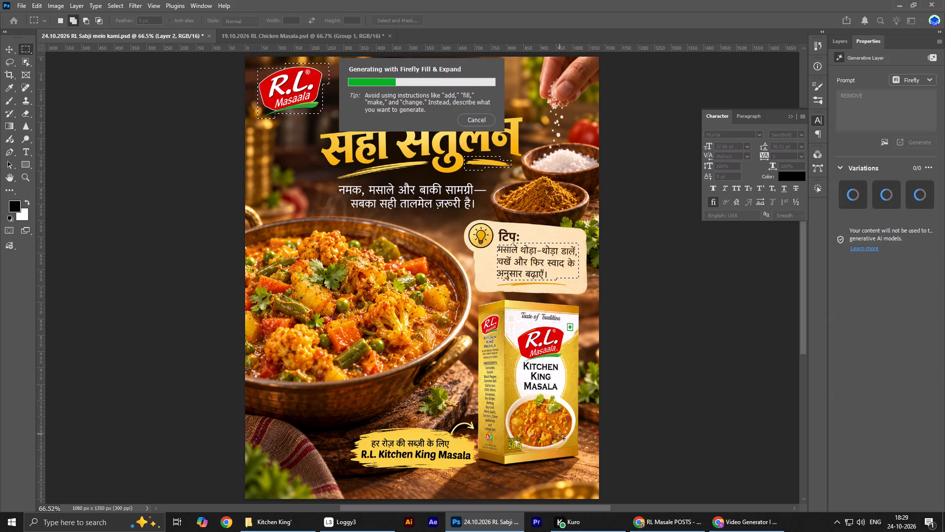
scroll(560, 434, "down", 1)
scroll(560, 434, "up", 1)
scroll(560, 434, "down", 1)
scroll(560, 434, "up", 1)
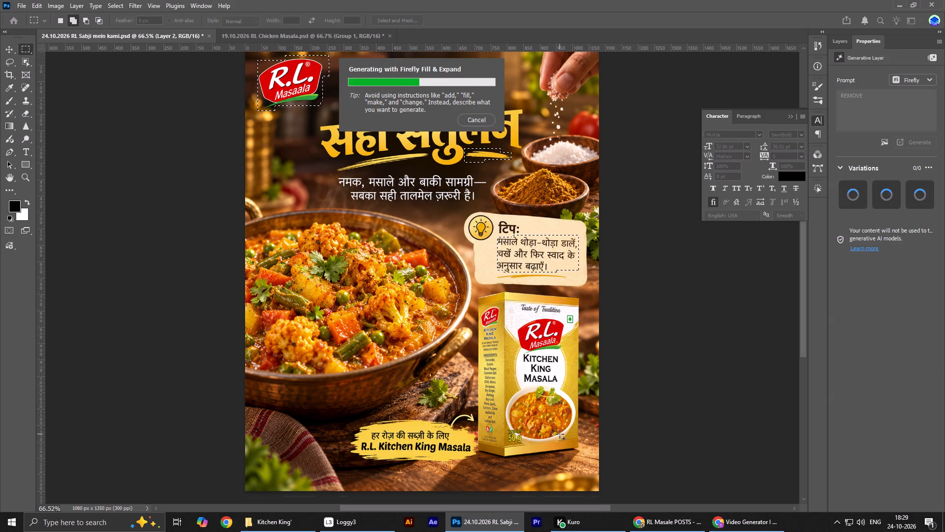
scroll(565, 436, "down", 1)
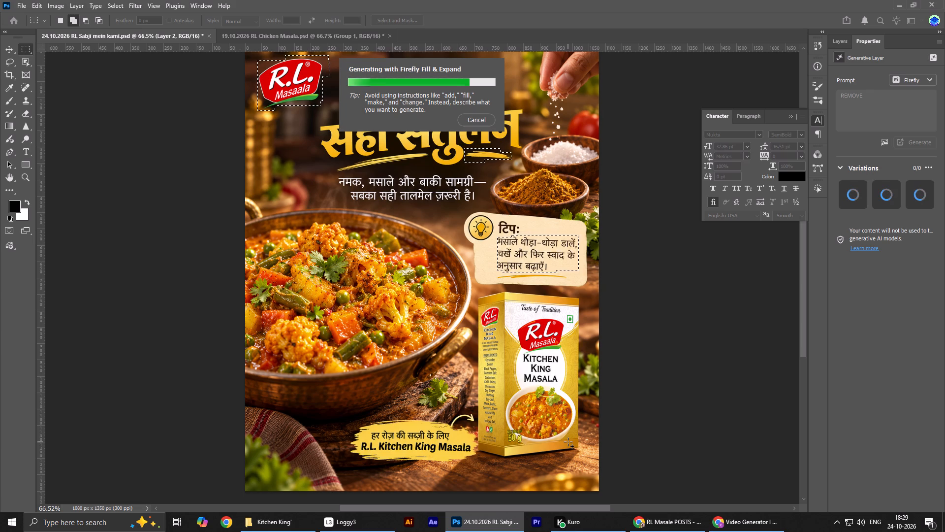
right_click(568, 442)
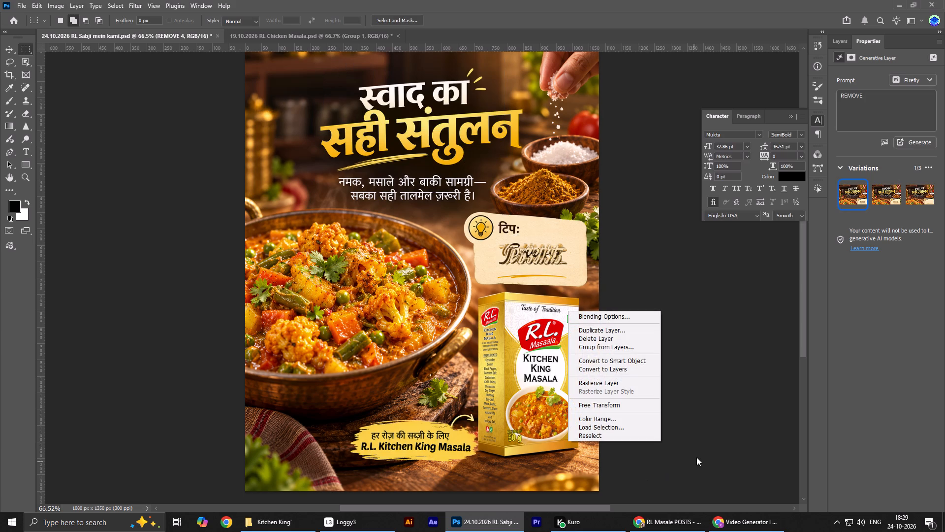
left_click(705, 423)
Merge the generative layer "REMOVE 4" with Layer 2.
scroll(586, 322, "up", 2)
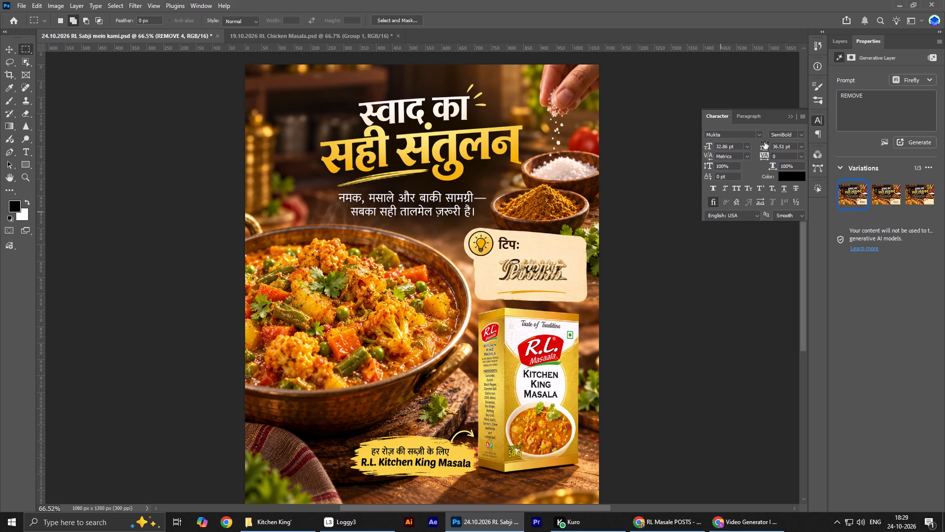
left_click(854, 39)
left_click(824, 46)
left_click(841, 43)
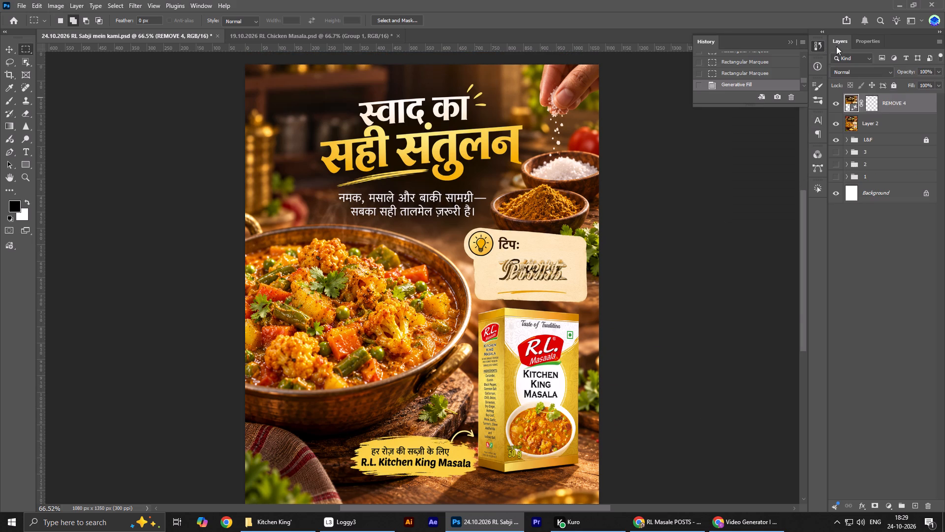
left_click(872, 128, "shift")
key("ctrl+e")
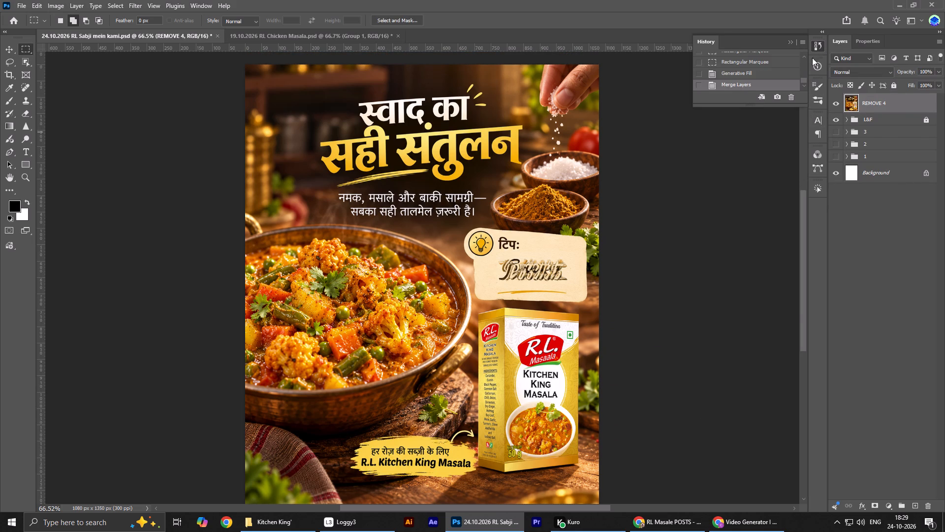
left_click(792, 43)
Select the garbled lettering under "टिप:" in the tip card with a rectangular marquee about 236 px wide.
scroll(483, 268, "up", 5, "alt")
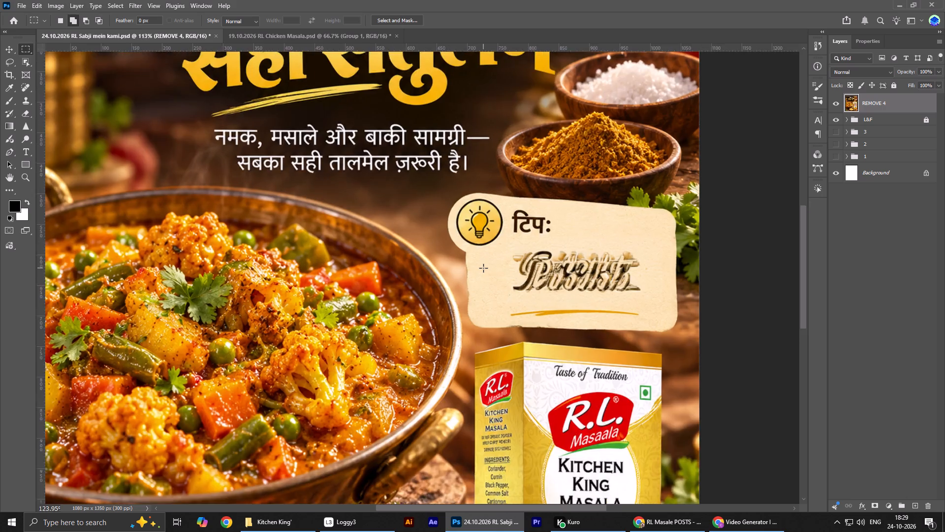
scroll(483, 268, "up", 7, "alt")
left_click_drag(517, 226, 768, 322)
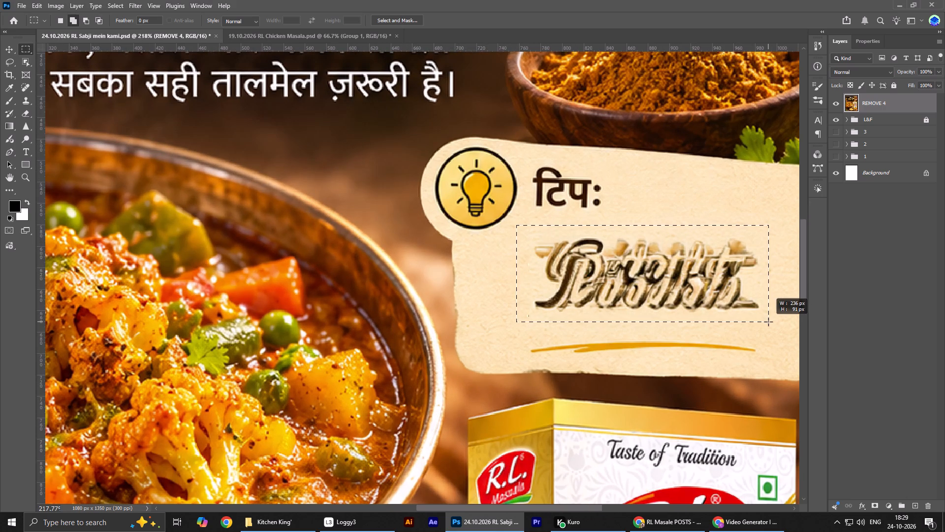
left_click_drag(768, 322, 765, 324)
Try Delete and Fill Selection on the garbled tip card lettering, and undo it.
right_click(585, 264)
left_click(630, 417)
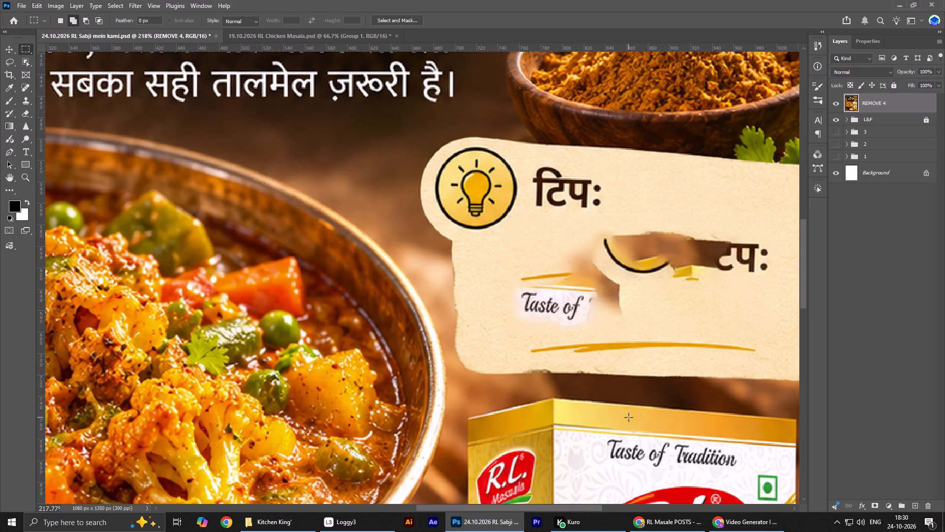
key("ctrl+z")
Run Generative Fill on the selected garbled lettering in the tip card with the prompt "REMOVE".
right_click(621, 266)
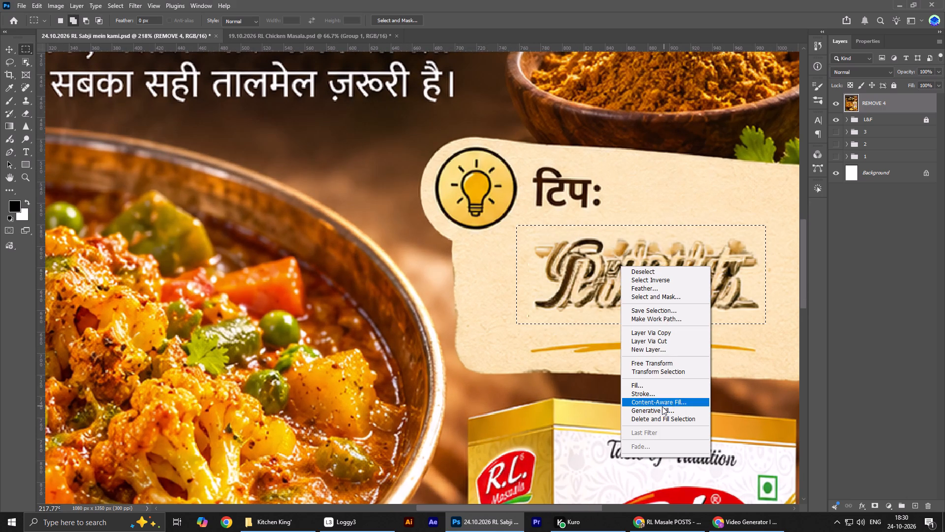
left_click(659, 409)
type("REMO")
type("VE")
key("shift+Return")
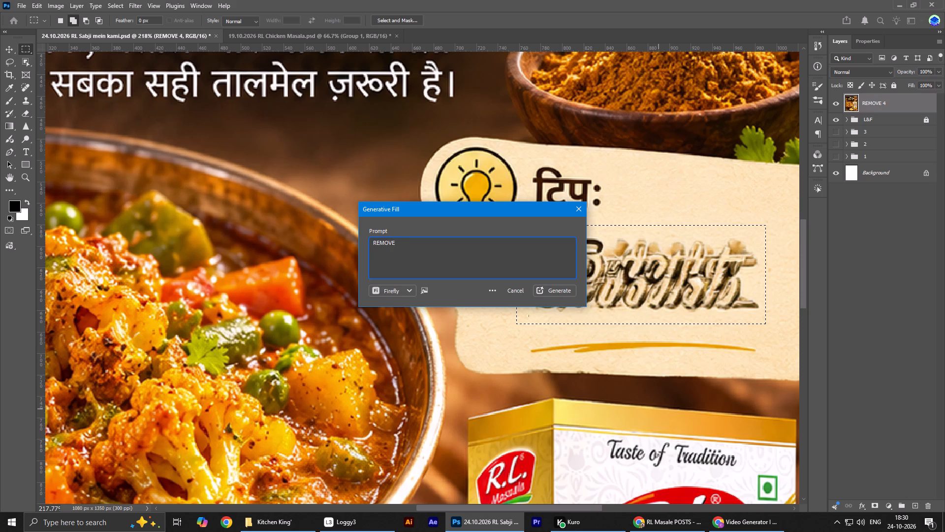
key("Return")
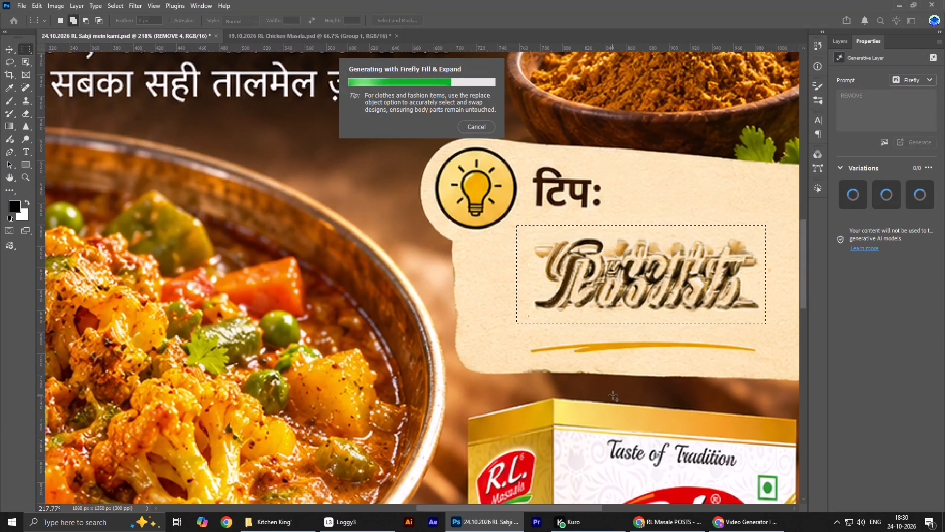
Merge the generative layer "REMOVE" with the slide image layer "REMOVE 4".
left_click(836, 43)
left_click(884, 128, "shift")
right_click(884, 128, "shift")
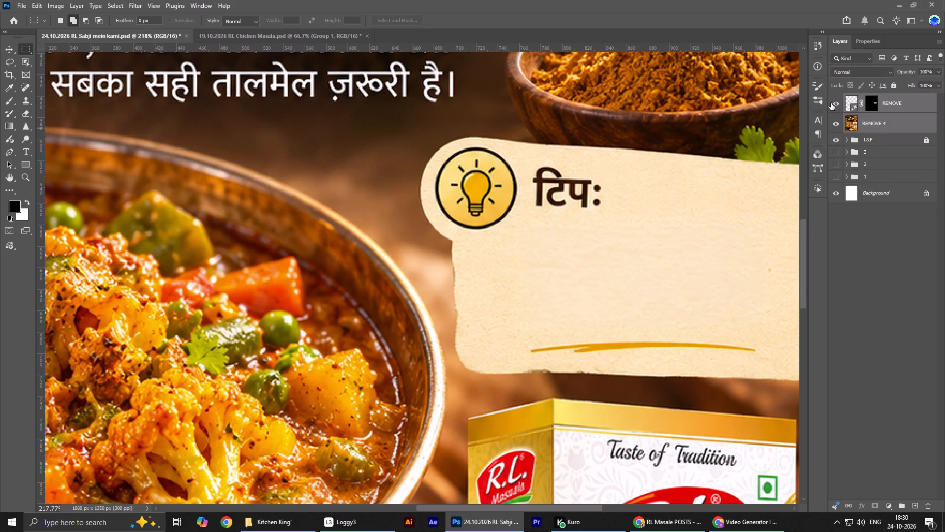
key("ctrl+e")
key("ctrl+0")
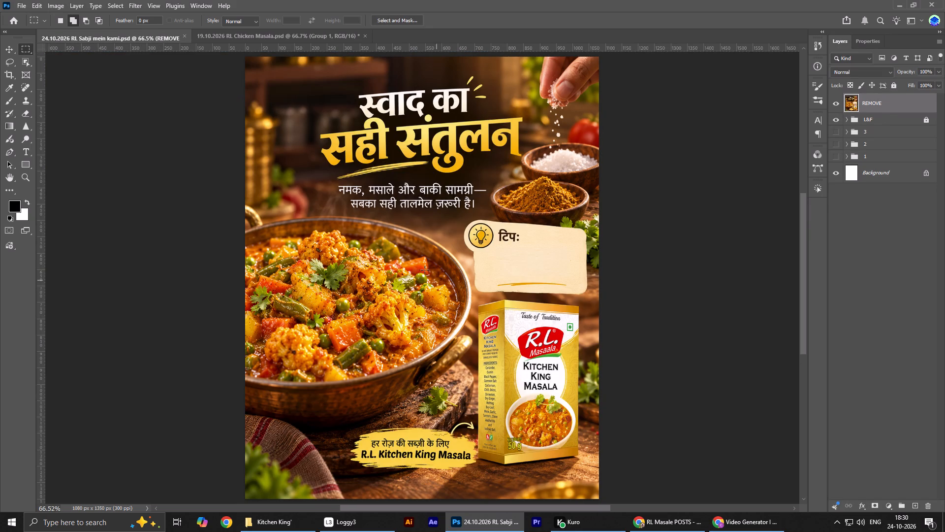
In Chrome, copy the tip text below "टिप:" from ChatGPT's slide 4 image using Google Lens.
key("alt+Tab")
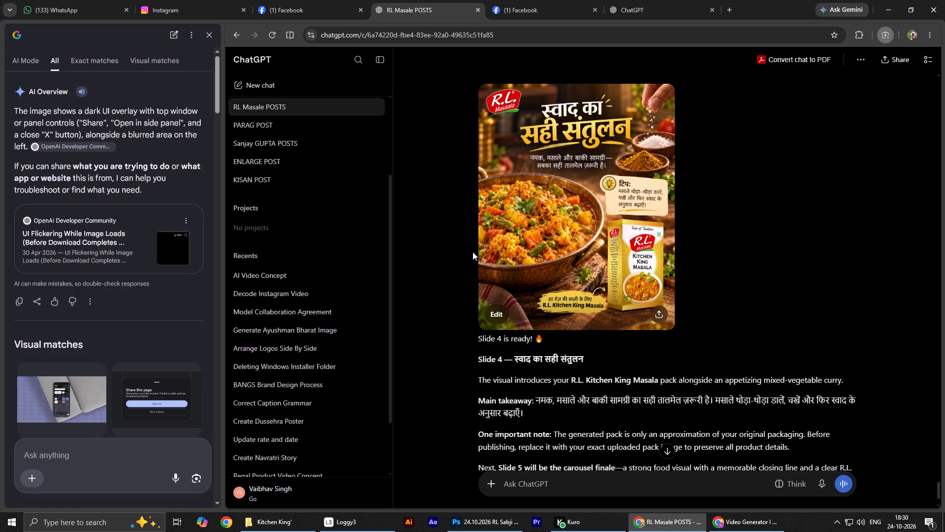
left_click(562, 245)
right_click(502, 257)
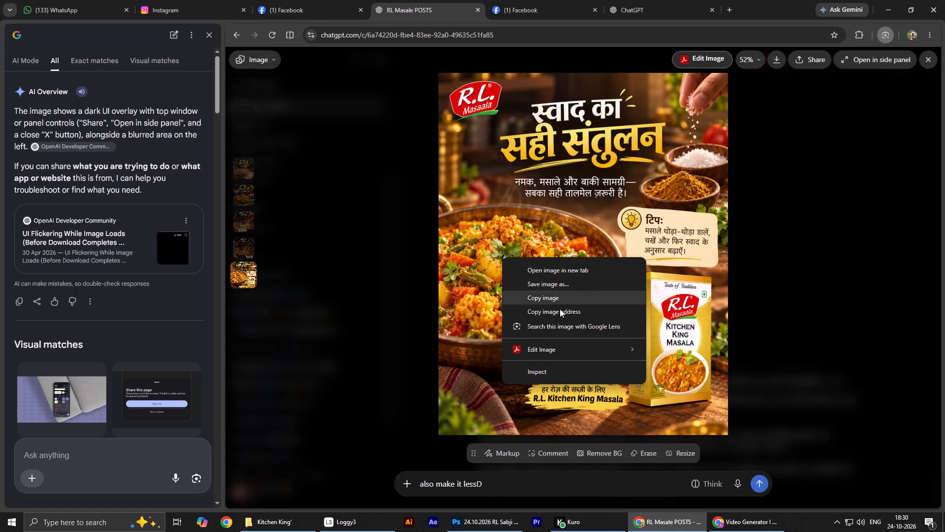
left_click(553, 330)
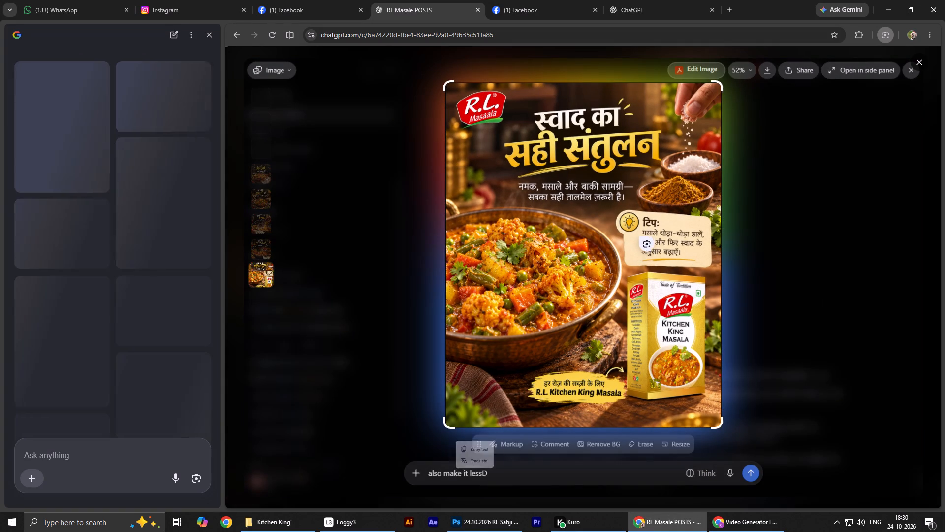
left_click_drag(640, 227, 712, 261)
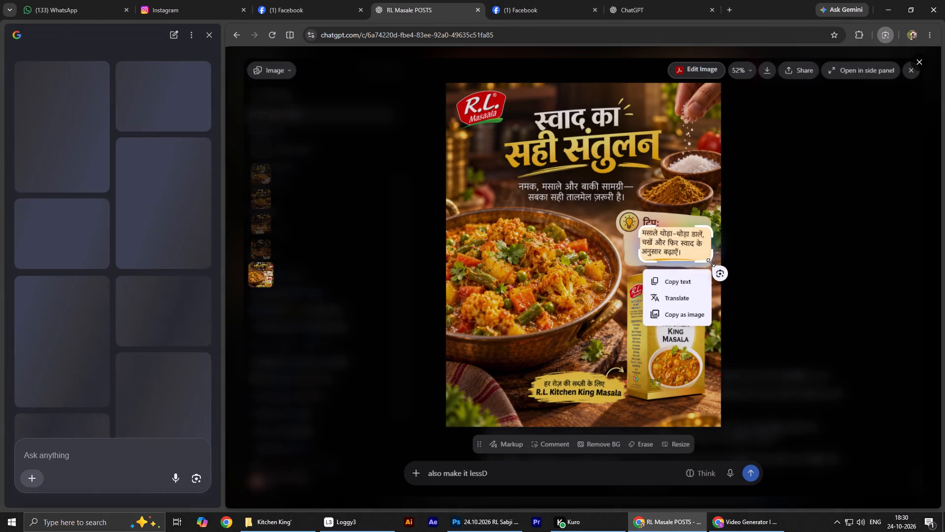
left_click(686, 283)
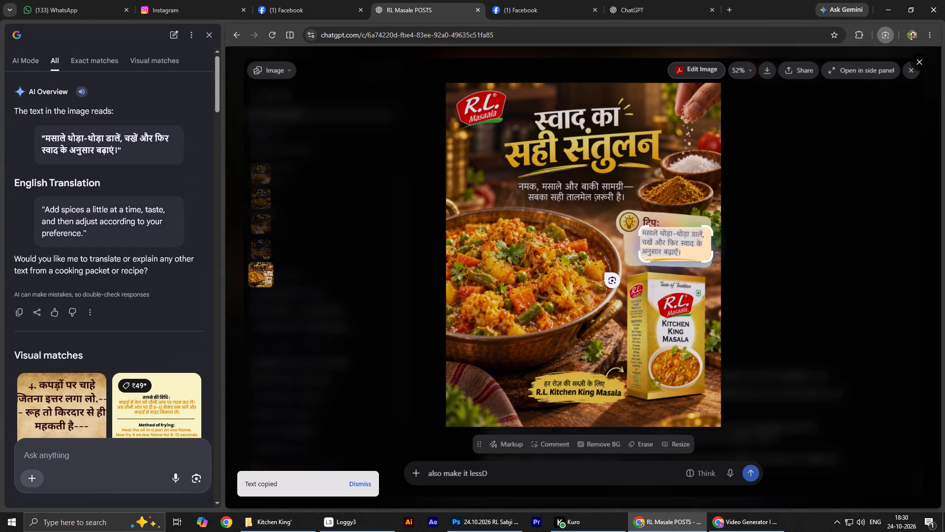
In Photoshop, paste the copied tip text as a new point-text layer on the blank tip card.
key("alt+Tab")
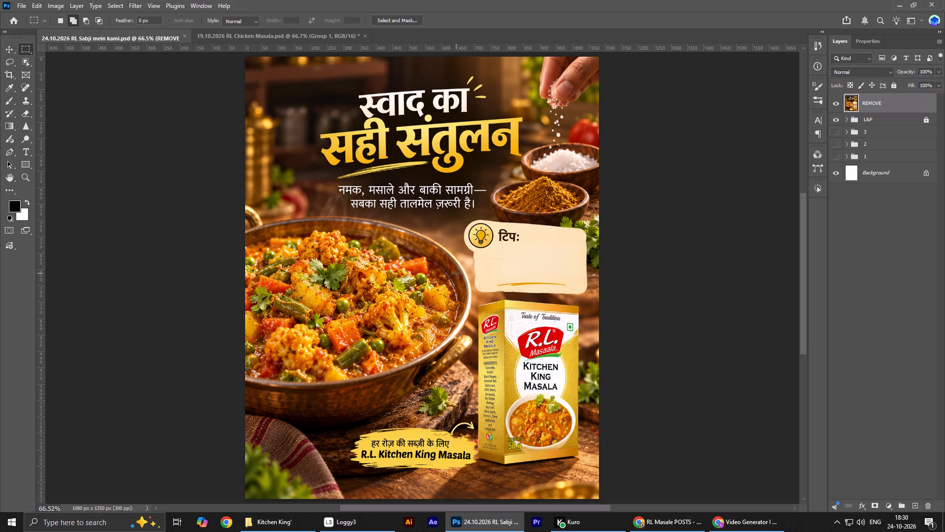
key("t")
left_click(513, 265)
key("ctrl+v")
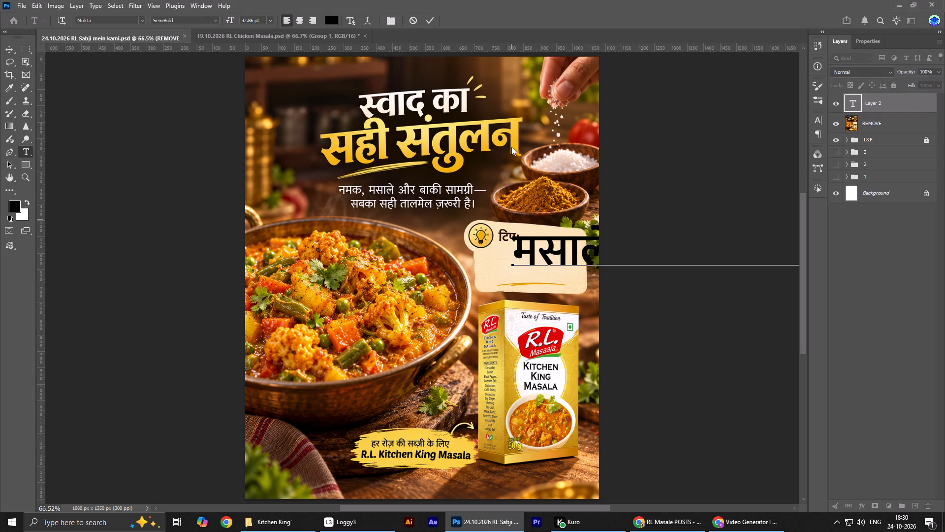
left_click(428, 18)
Scale the tip text layer to about 15.4% and place it directly under "टिप:".
key("ctrl+t")
left_click_drag(512, 260, 748, 267)
left_click_drag(777, 262, 553, 273)
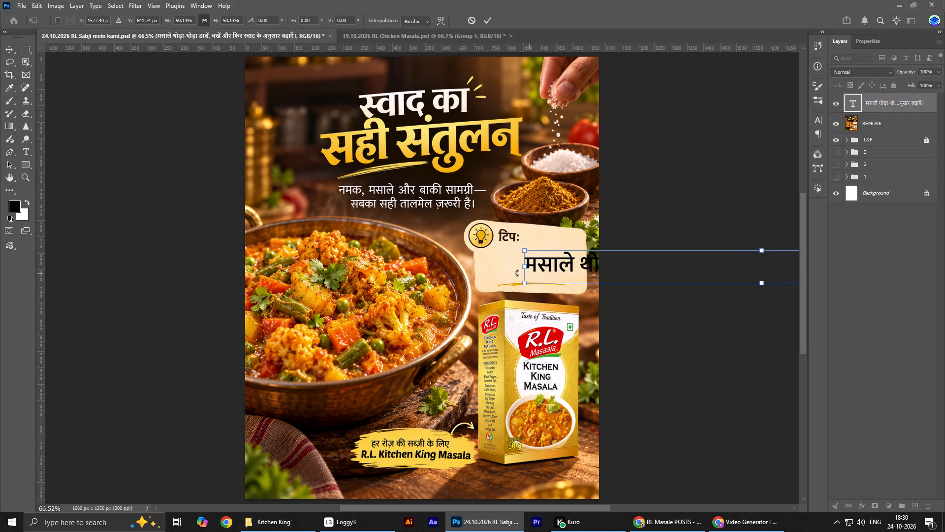
left_click_drag(519, 267, 684, 266)
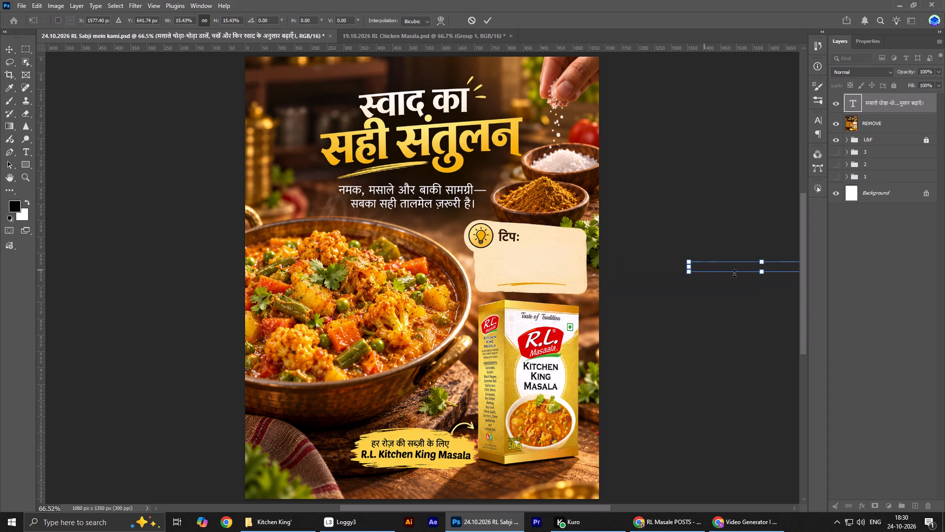
left_click(734, 273)
left_click_drag(727, 267, 540, 254)
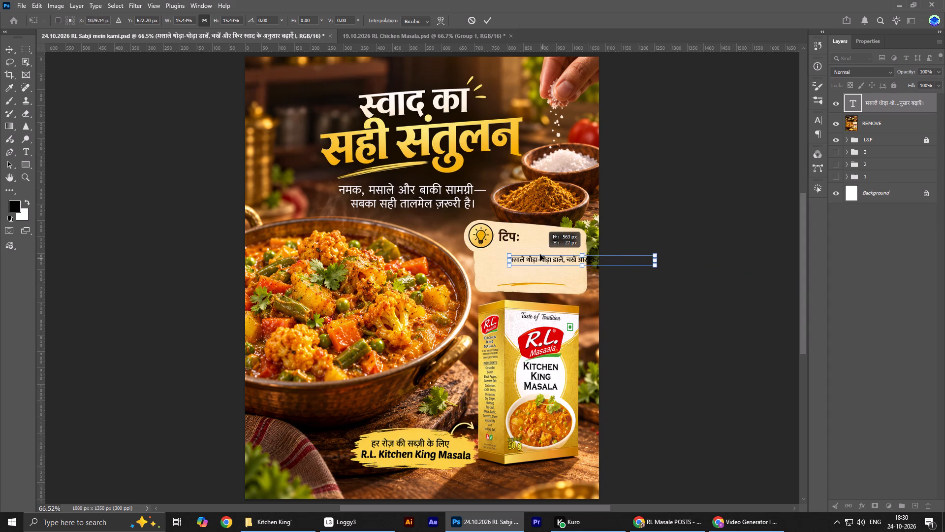
left_click_drag(540, 254, 537, 249)
key("alt+Tab")
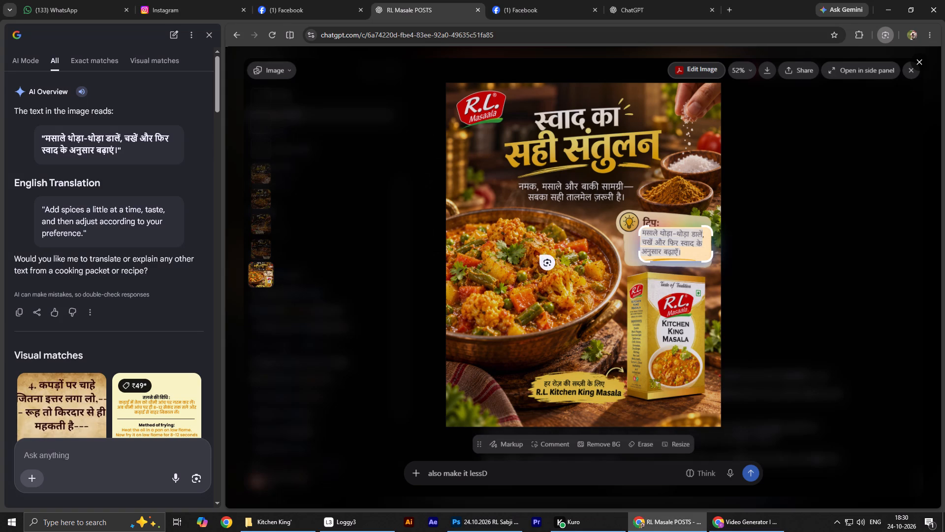
key("alt+Tab")
double_click(557, 249)
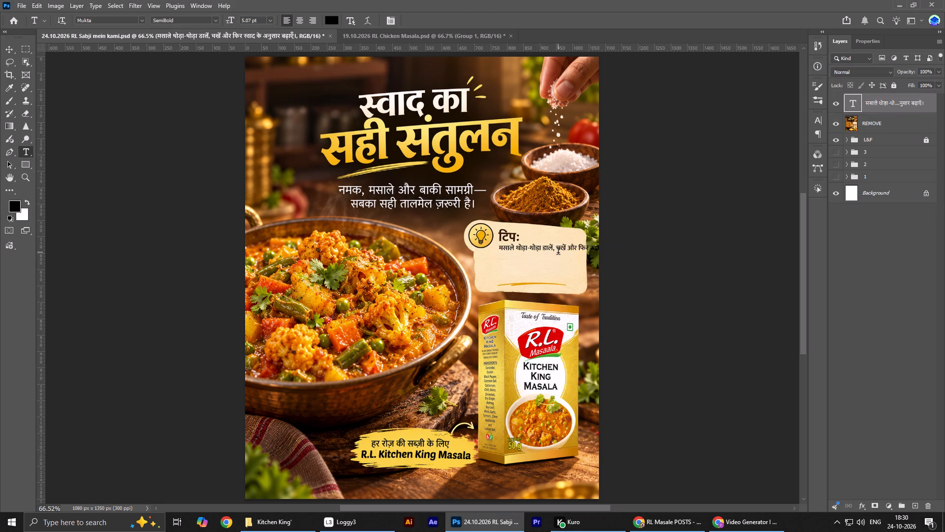
Break the tip text into three lines, starting new lines at "चखें" and "अनुसार" to match the reference.
left_click(558, 252)
key("BackSpace")
key("Return")
key("alt+Tab")
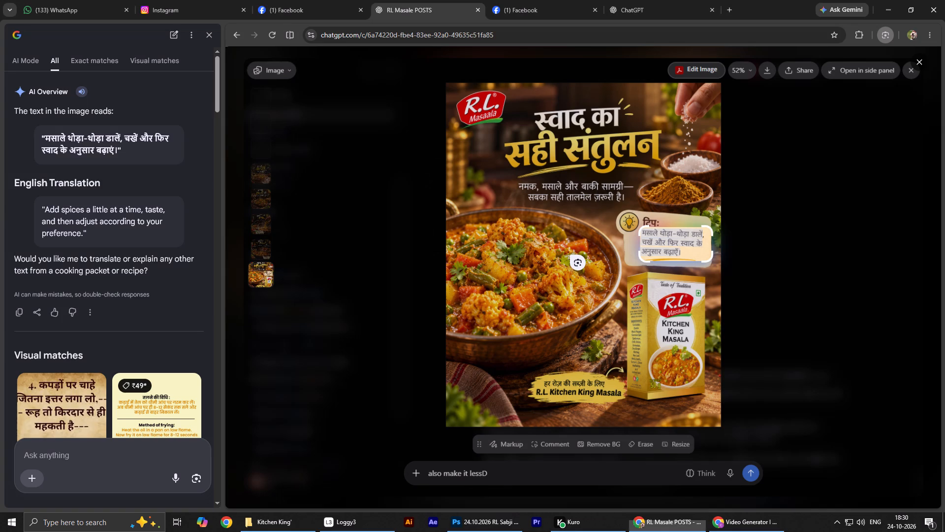
key("alt+Tab")
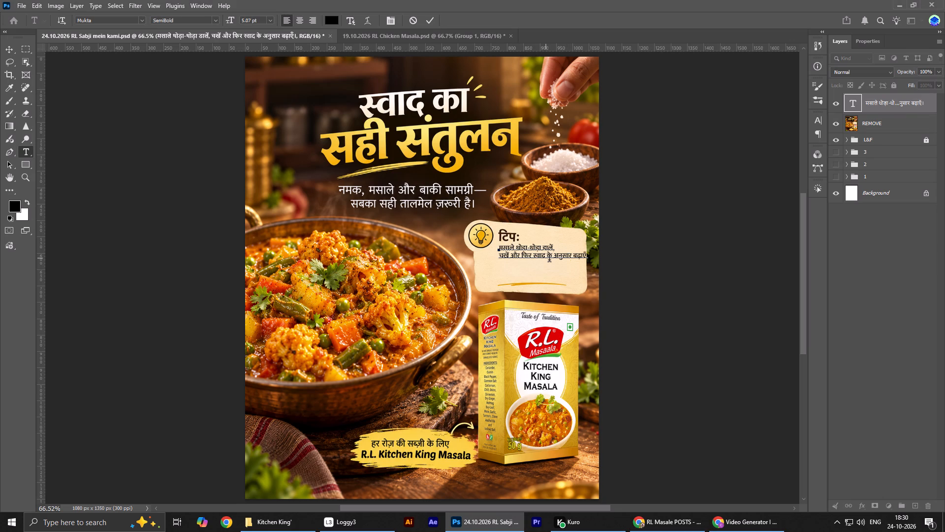
left_click(555, 261)
key("BackSpace")
key("Return")
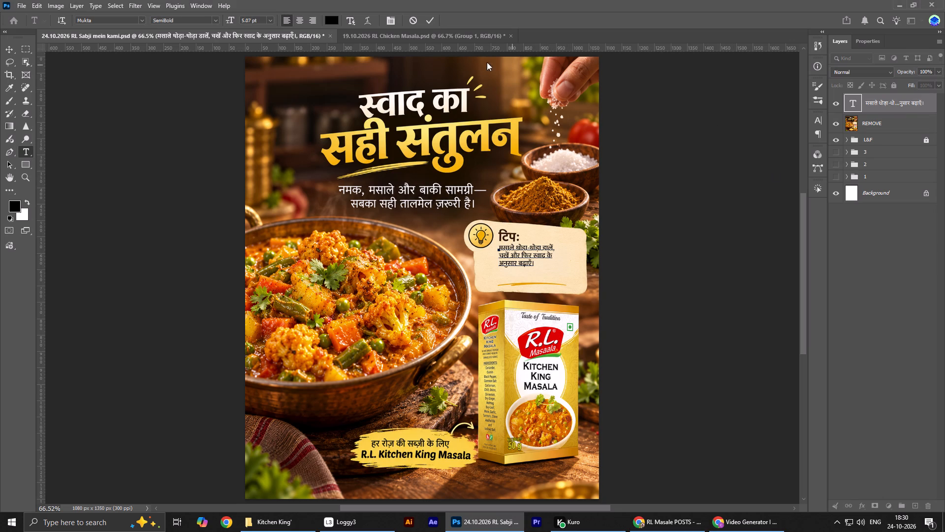
left_click(429, 22)
Enlarge the three-line tip text to about 149% so it fills the tip card's width.
key("ctrl+t")
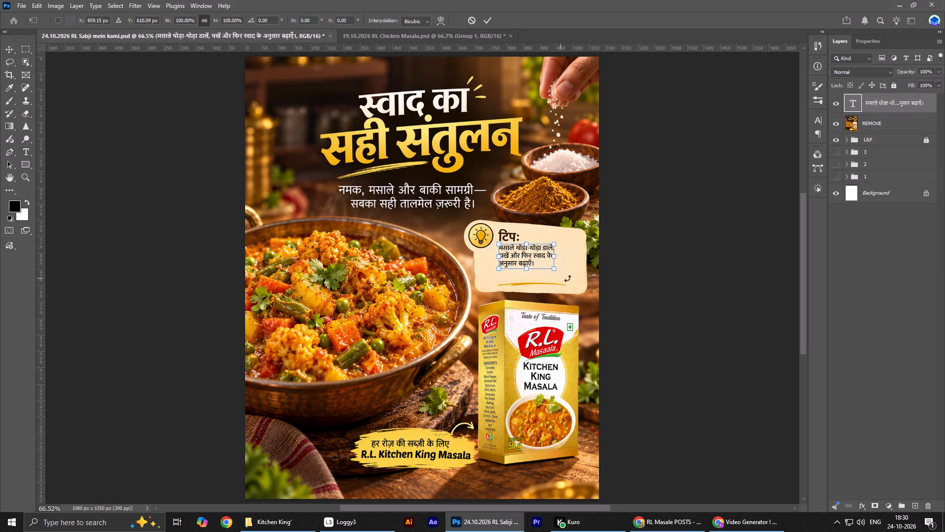
left_click_drag(549, 270, 554, 270)
left_click_drag(556, 270, 580, 281)
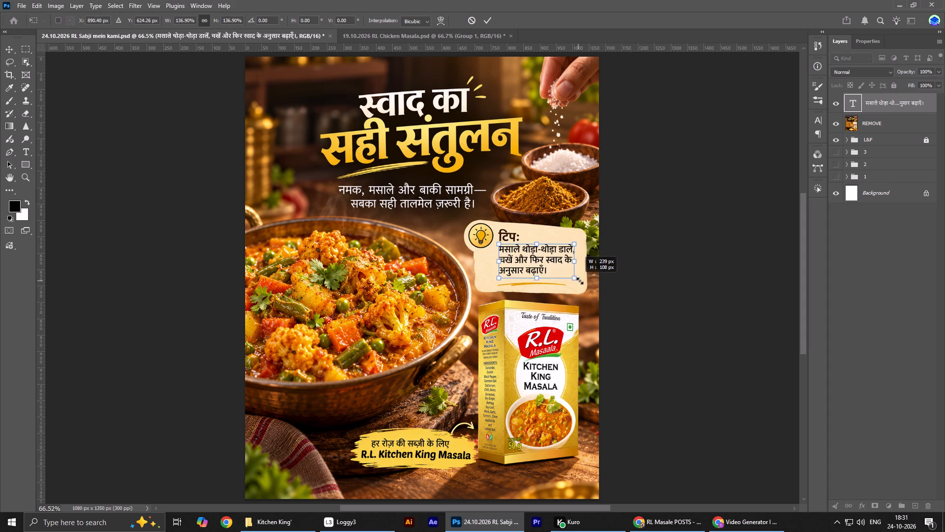
left_click_drag(580, 281, 584, 281)
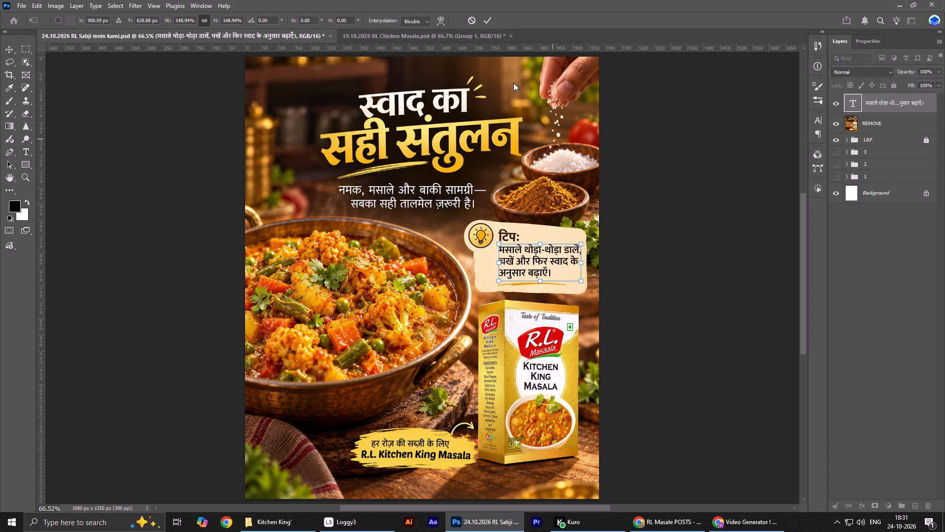
left_click(487, 22)
Nudge the tip text slightly down and to the left within the tip card.
key("Down")
key("Down")
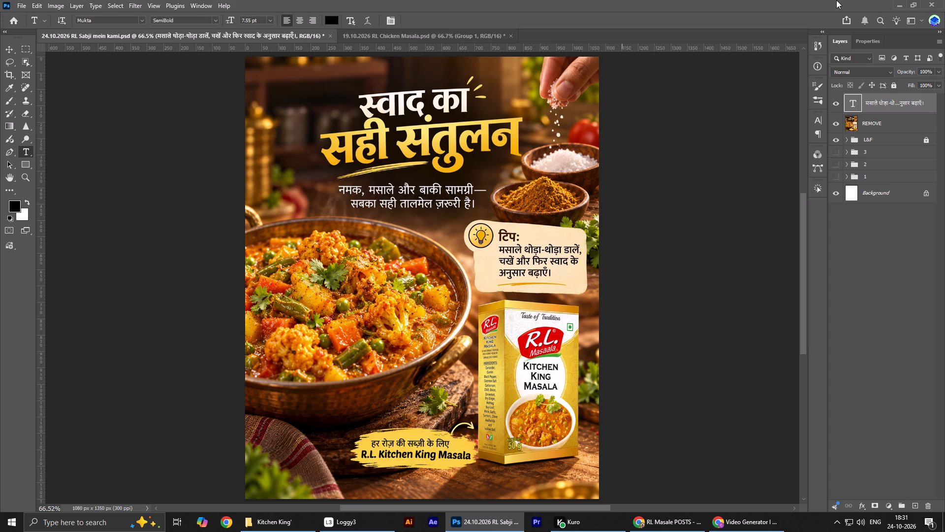
key("Down")
key("v")
key("Down")
key("Down")
key("Down")
key("Left")
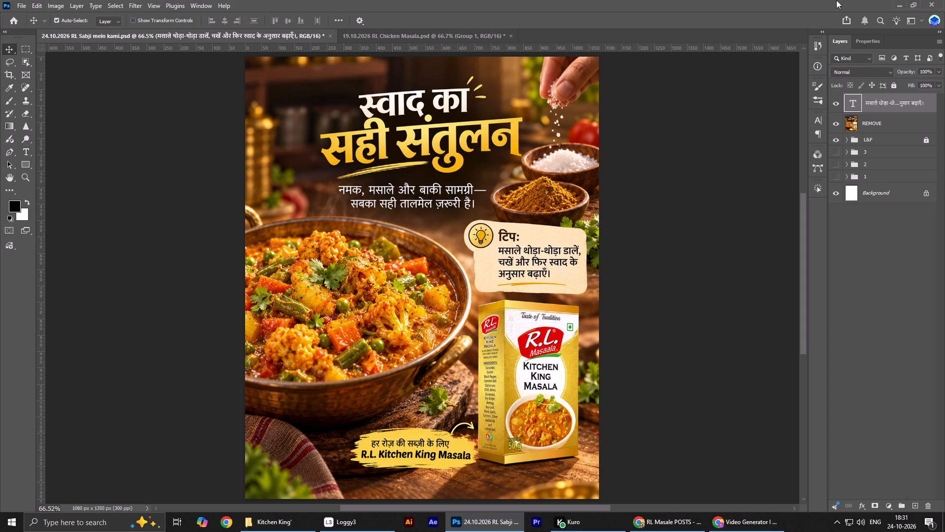
key("Left")
key("Left")
key("Left")
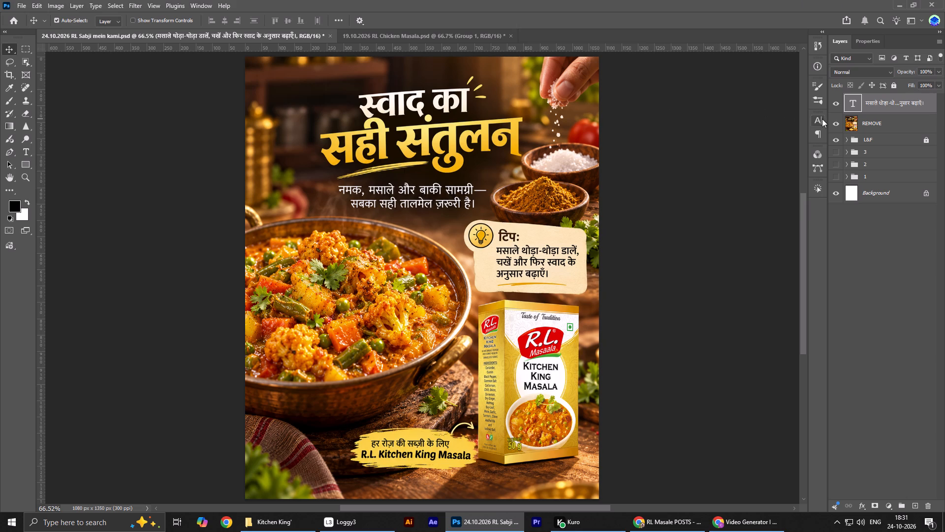
Set the tip text colour to the dark brown 2c1208 sampled from the "टिप:" heading.
left_click(822, 119)
left_click(804, 181)
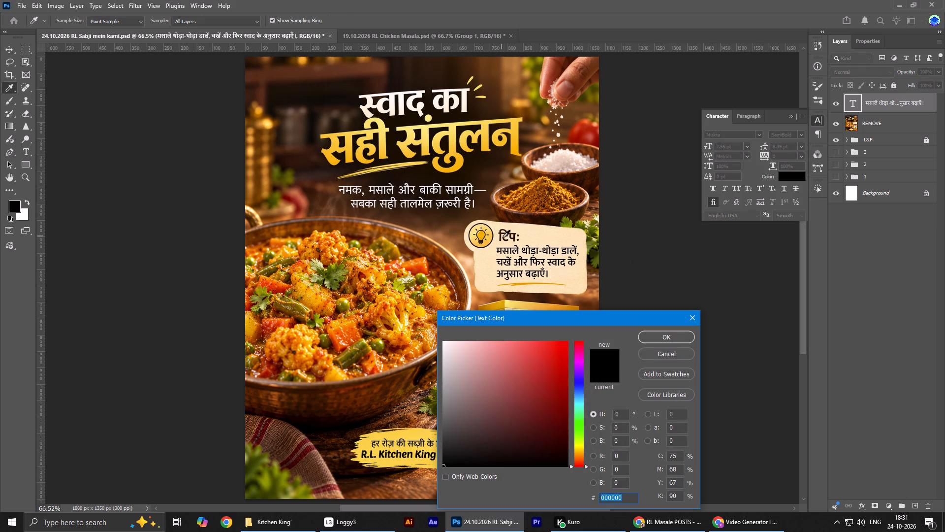
left_click(506, 232)
left_click(507, 234)
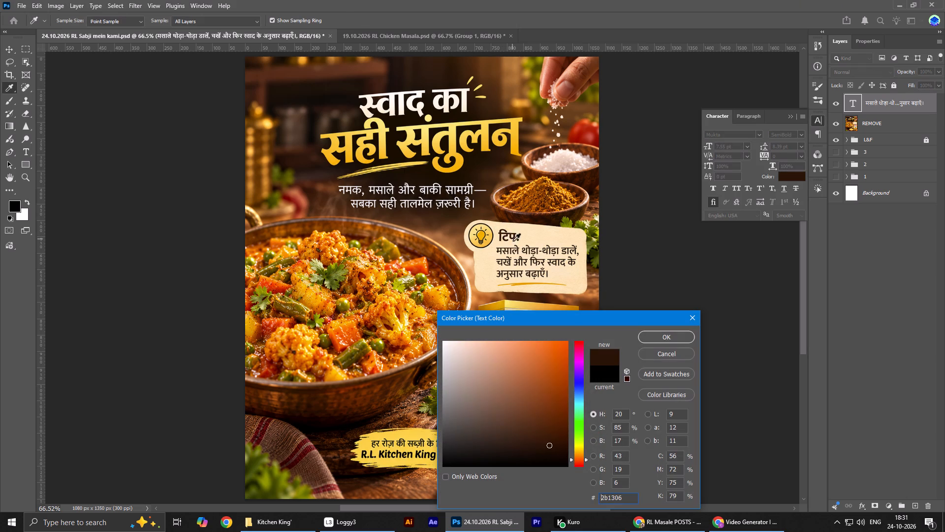
left_click(514, 236)
left_click(661, 332)
Move the tip text and "REMOVE" layers together below the "L&F" group in the layer order.
scroll(539, 269, "down", 2, "alt")
scroll(539, 269, "up", 1, "alt")
scroll(539, 269, "down", 3, "alt")
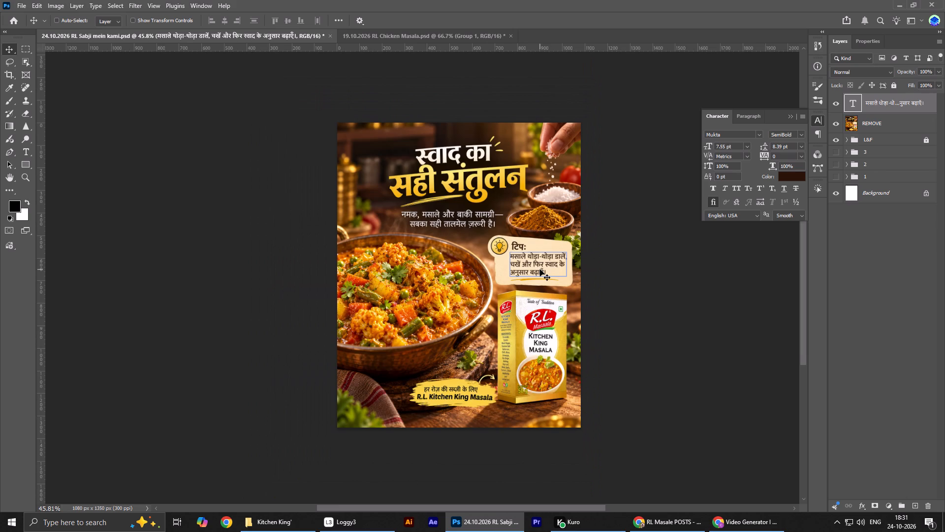
key("ctrl+0")
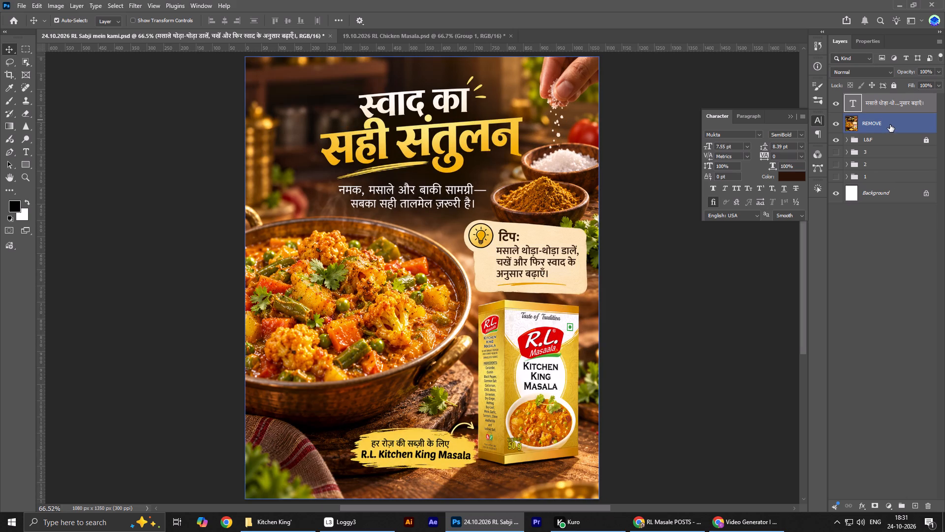
left_click(890, 125, "shift")
left_click_drag(912, 126, 904, 144)
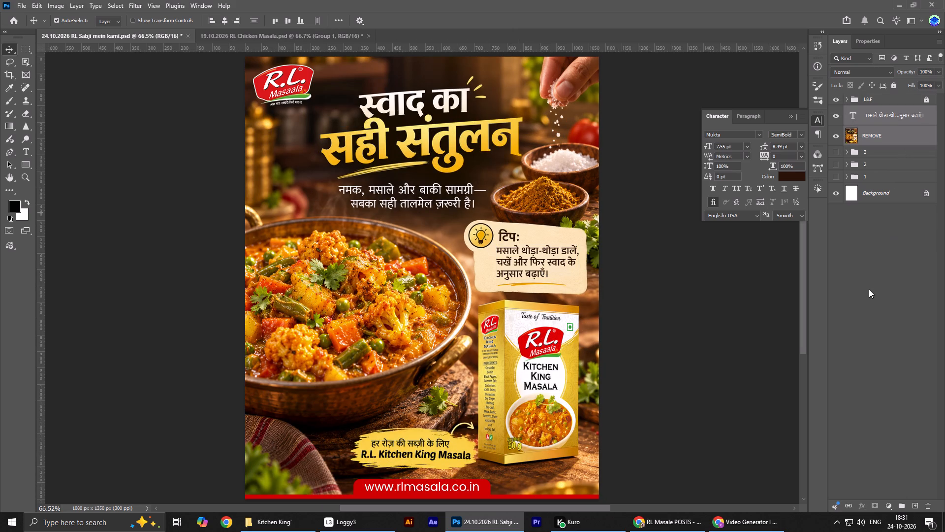
Deselect the layers and save the carousel document.
key("v")
left_click(849, 287)
key("ctrl+s")
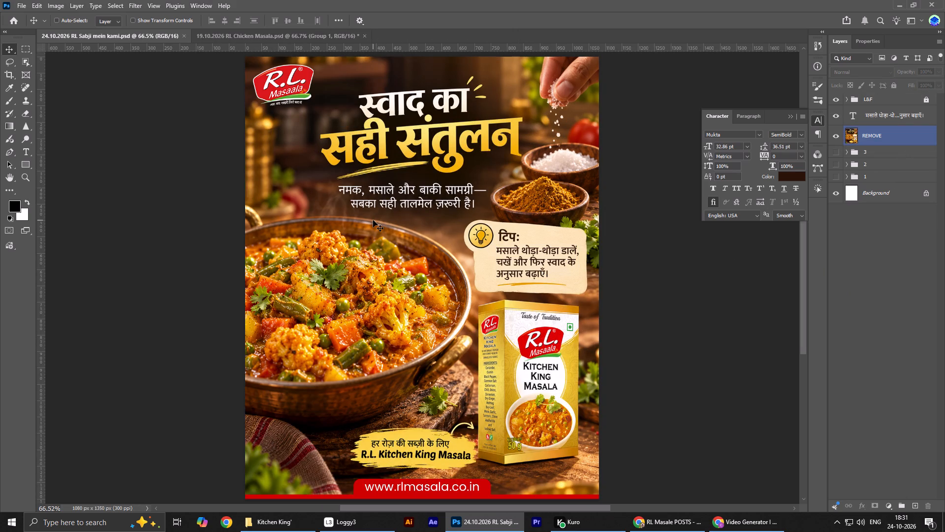
Export slide 4 to the Desktop as the PNG "24.10.2026 RL Sabji mein kami 4.png".
key("ctrl+w")
left_click(838, 95)
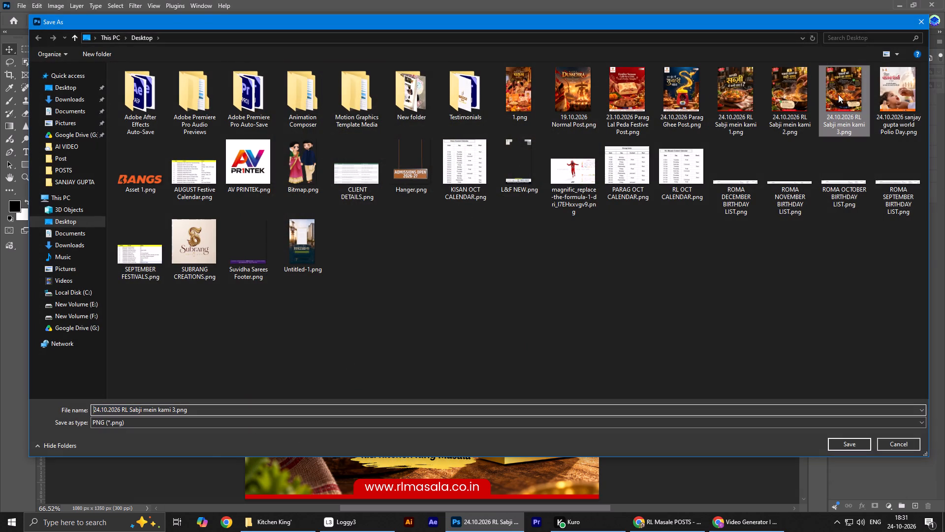
left_click(181, 409)
left_click(177, 410)
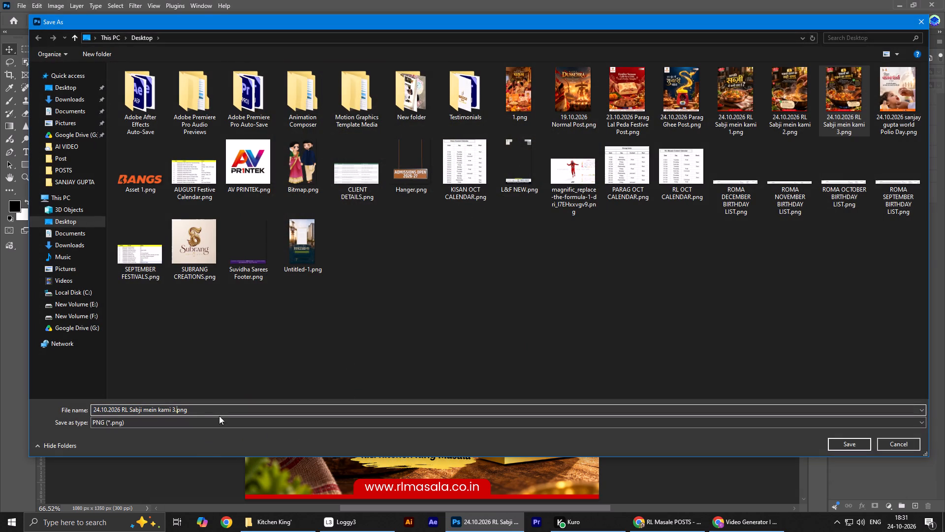
key("Left")
key("shift+Left")
key("4")
key("Return")
left_click(665, 526)
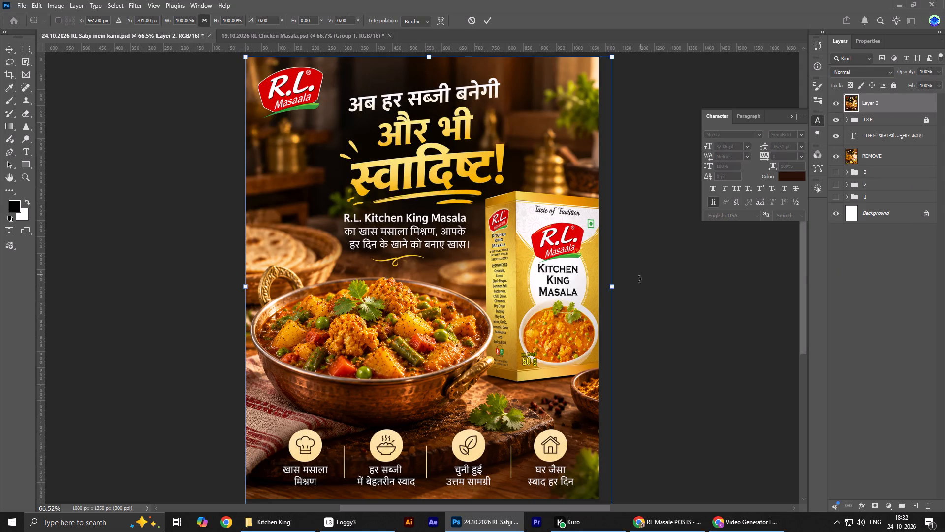
left_click_drag(613, 286, 601, 288)
left_click_drag(542, 303, 543, 295, "shift")
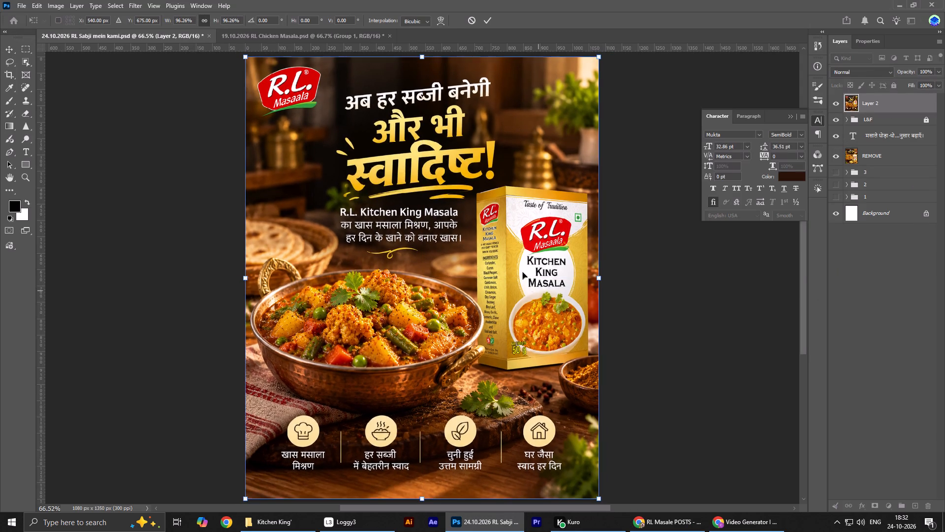
left_click(482, 19)
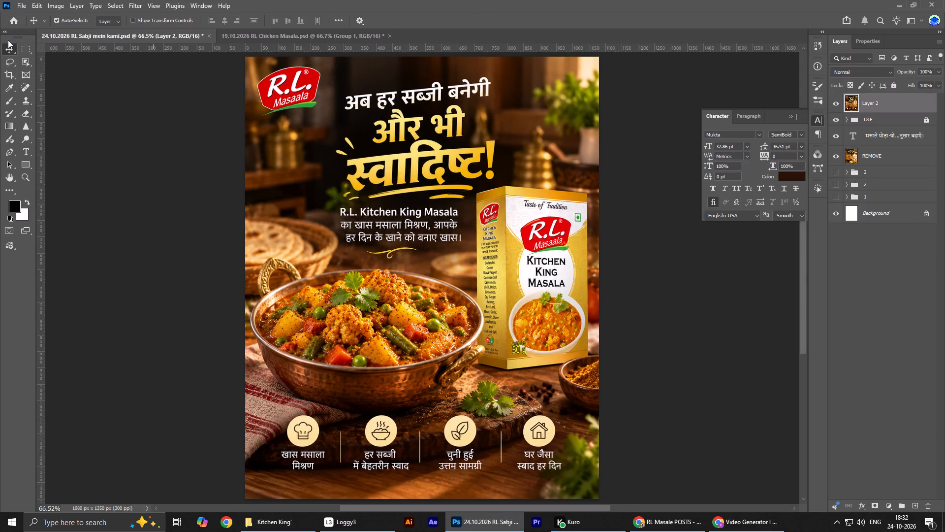
Marquee-select the R.L. Masaala logo in the upper corner of the pasted slide, trimming the selection closely around its outline.
left_click(28, 49)
scroll(342, 107, "up", 2)
scroll(342, 107, "down", 1)
scroll(342, 107, "up", 5)
left_click_drag(252, 80, 329, 136)
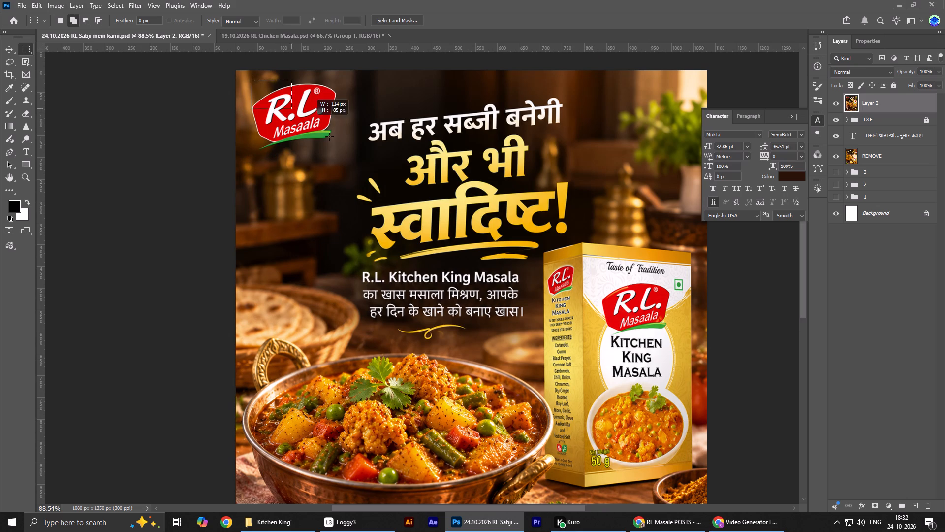
left_click_drag(329, 136, 344, 152)
left_click_drag(246, 98, 260, 112)
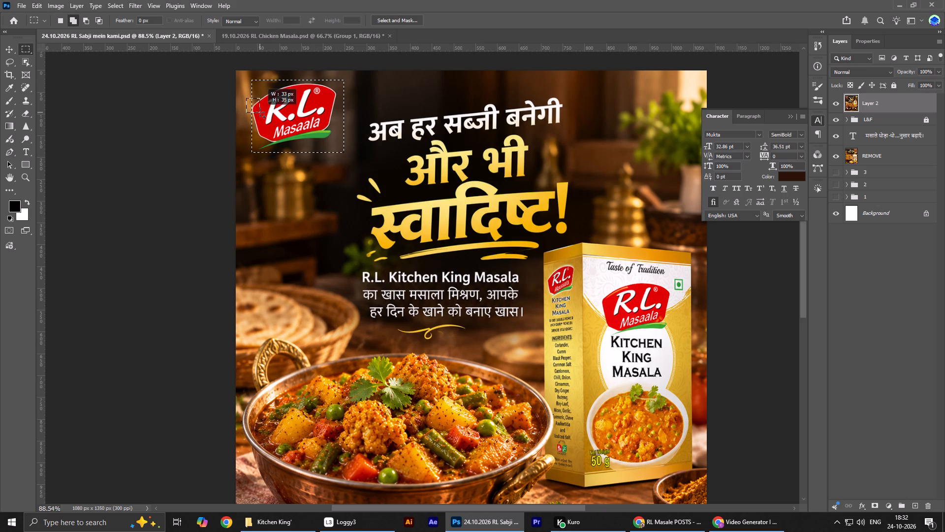
left_click_drag(260, 112, 265, 115)
left_click_drag(335, 133, 371, 194, "alt")
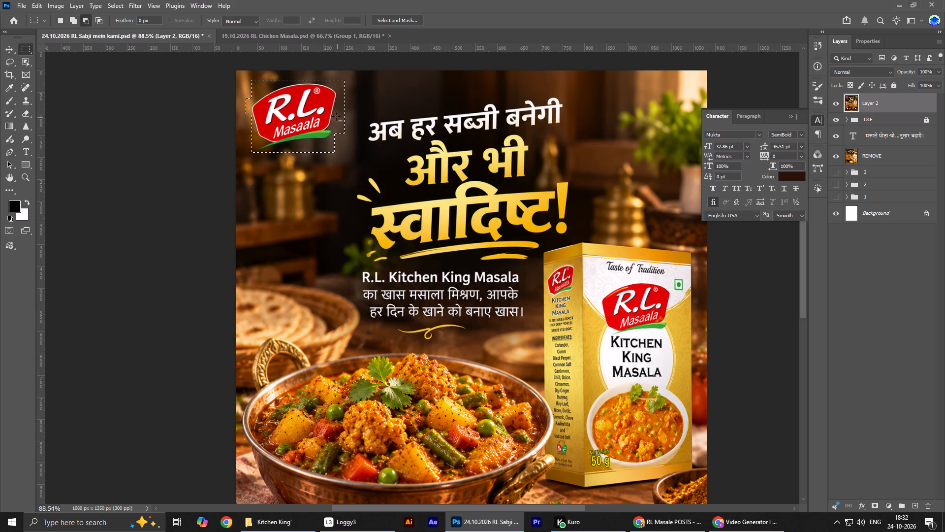
left_click_drag(335, 116, 374, 174, "alt")
left_click_drag(291, 144, 379, 201, "alt")
Add the two small gold strokes below the start of "स्वादिष्ट!" to the selection, trimming away the excess around them.
scroll(352, 196, "down", 3, "alt")
scroll(347, 197, "down", 3, "ctrl")
scroll(335, 189, "up", 6)
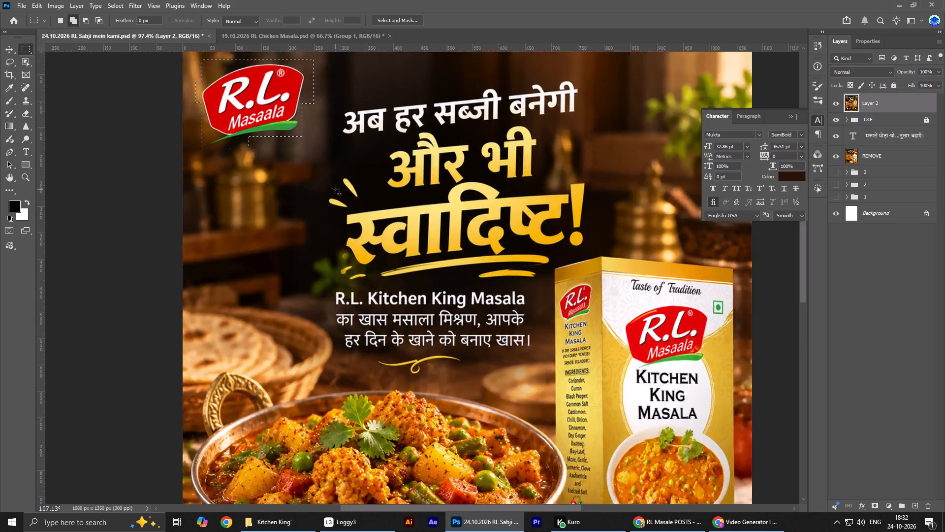
scroll(335, 189, "up", 2)
left_click_drag(334, 284, 359, 303)
scroll(355, 297, "up", 8, "alt")
left_click_drag(349, 303, 394, 330)
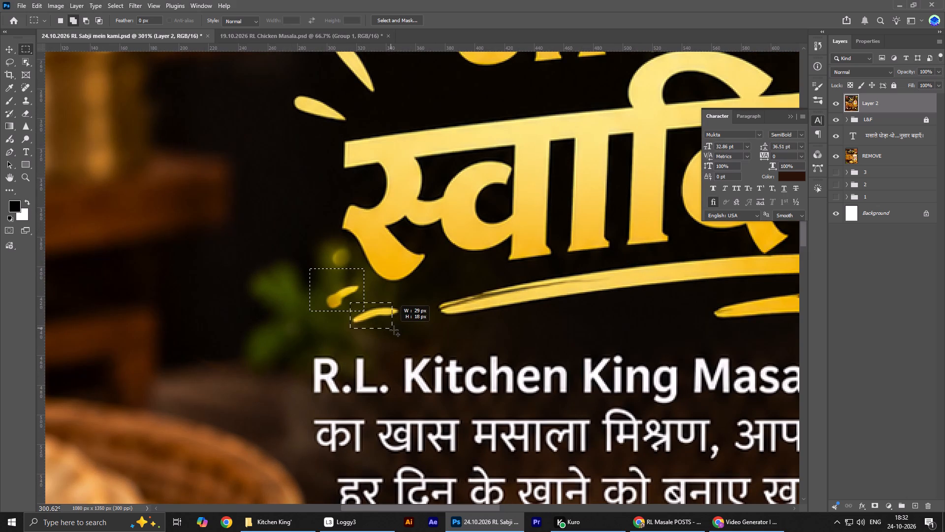
left_click_drag(394, 330, 400, 330)
left_click_drag(296, 259, 339, 291, "alt")
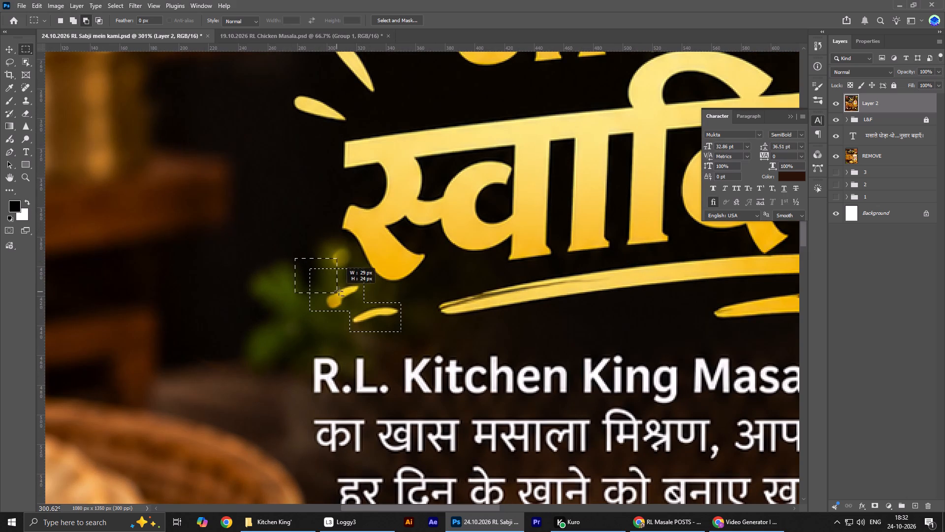
left_click_drag(339, 291, 338, 284, "alt")
left_click_drag(333, 266, 371, 278, "alt")
Add the gold flourish beneath the "R.L. Kitchen King Masala" paragraph to the selection and trim its corners close to the curve.
scroll(316, 275, "down", 6, "alt")
scroll(312, 275, "up", 1, "alt")
scroll(312, 275, "down", 4, "alt")
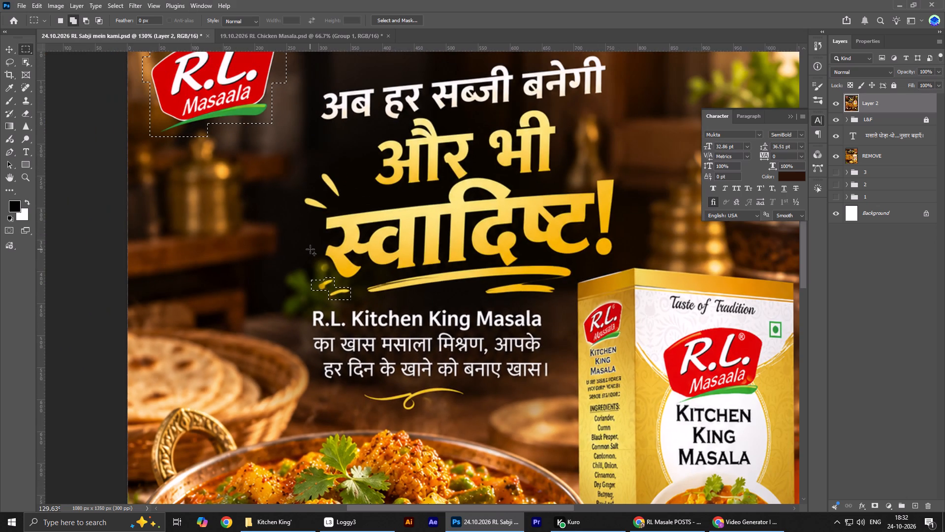
scroll(310, 249, "down", 3, "alt")
scroll(340, 263, "down", 3)
scroll(407, 298, "down", 1)
scroll(408, 301, "up", 1)
scroll(408, 301, "down", 5)
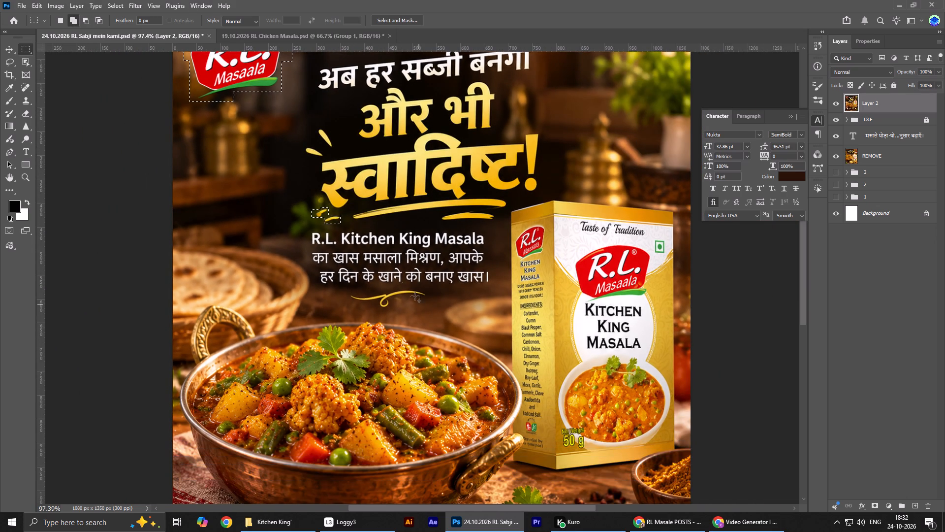
scroll(353, 287, "up", 9, "alt")
left_click_drag(351, 292, 493, 331)
left_click_drag(443, 284, 524, 310)
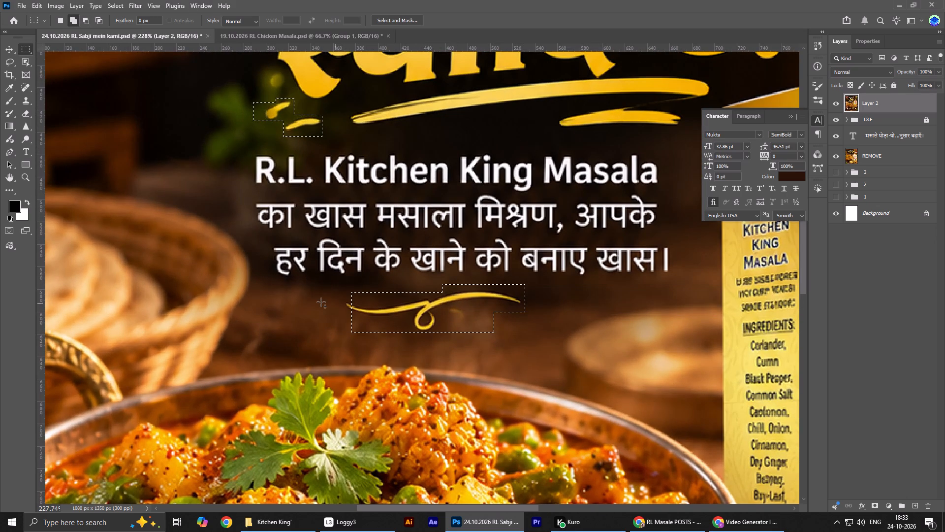
left_click_drag(321, 300, 372, 315)
right_click(372, 315)
left_click_drag(308, 294, 328, 318, "alt")
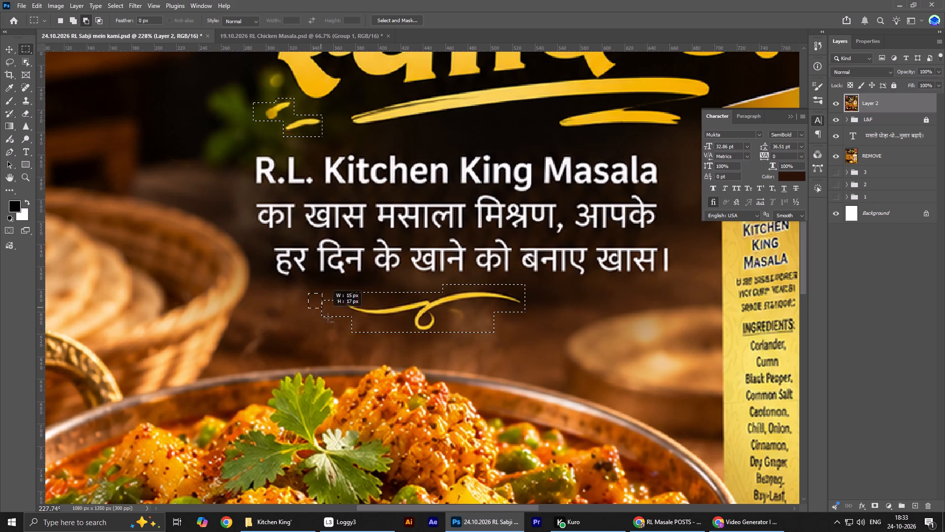
left_click_drag(328, 318, 341, 327, "alt")
left_click_drag(462, 324, 547, 365, "alt")
left_click_drag(484, 313, 539, 354, "alt")
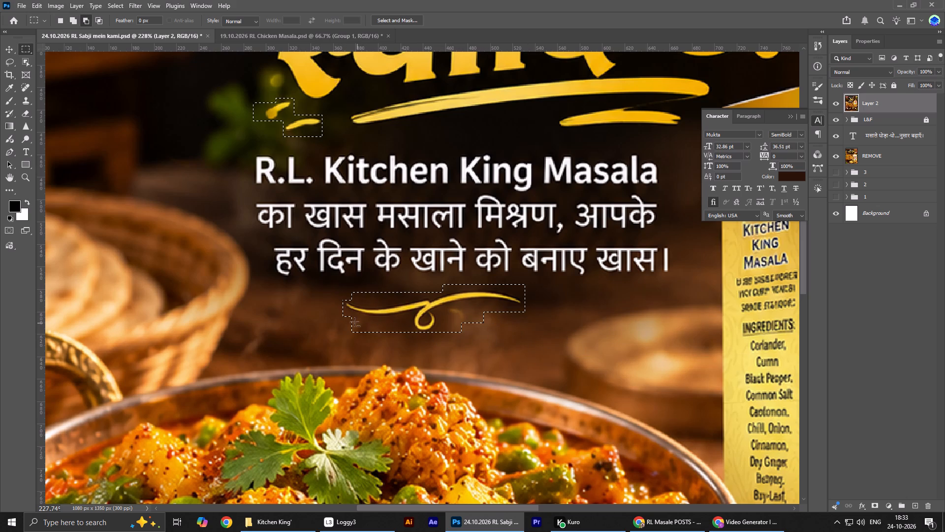
left_click_drag(341, 319, 408, 346, "alt")
Add the chef-hat and steaming-bowl icons, their Hindi captions and the dividers beside them to the selection.
scroll(420, 350, "down", 6, "alt")
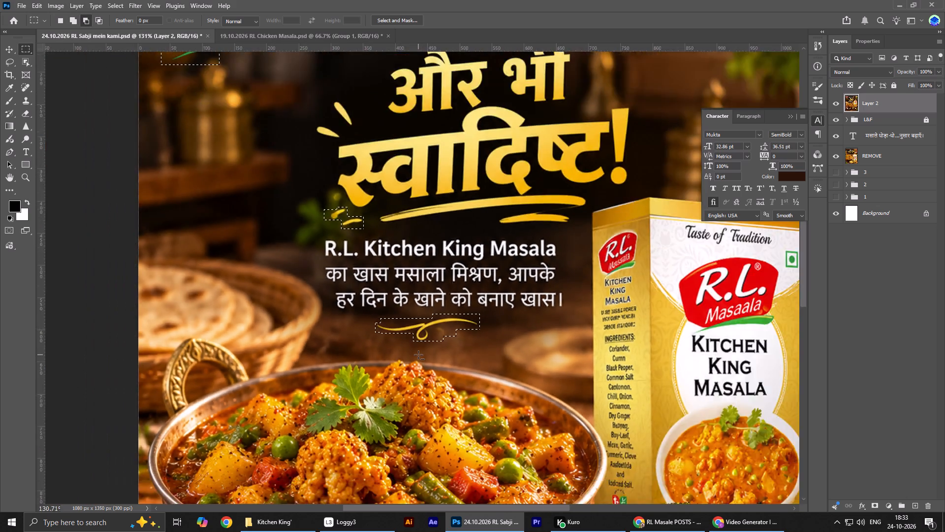
scroll(418, 355, "down", 6, "alt")
scroll(418, 355, "down", 10)
scroll(416, 352, "up", 1)
scroll(416, 352, "down", 15)
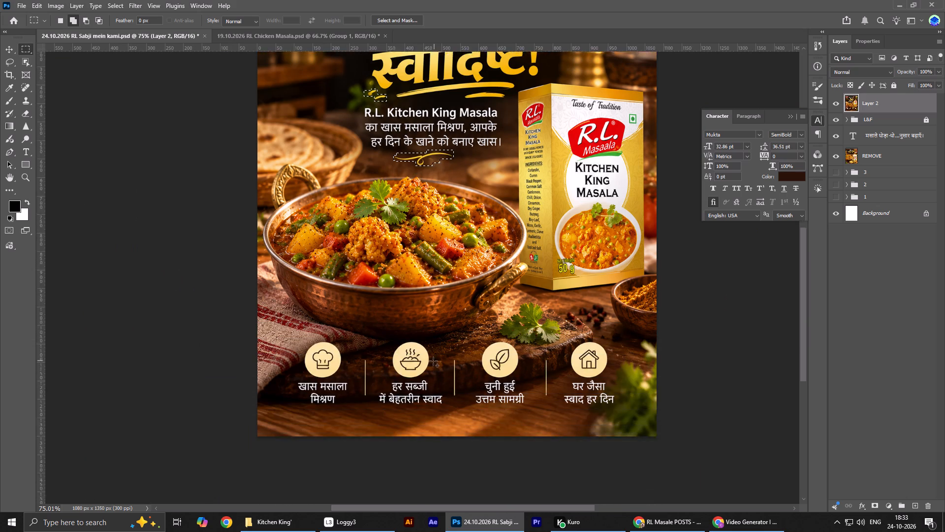
scroll(433, 361, "down", 5)
scroll(379, 350, "up", 6, "alt")
left_click_drag(225, 247, 299, 362)
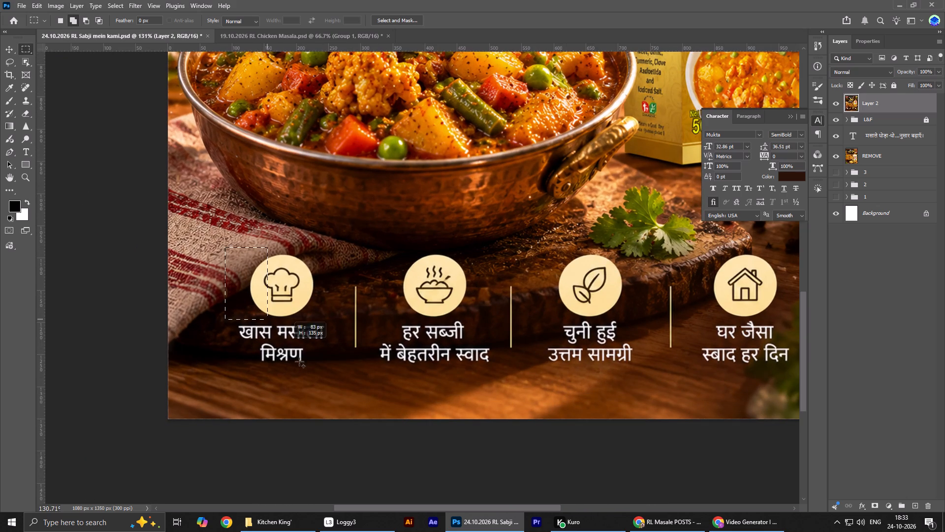
left_click_drag(299, 362, 345, 383)
left_click_drag(335, 279, 368, 338)
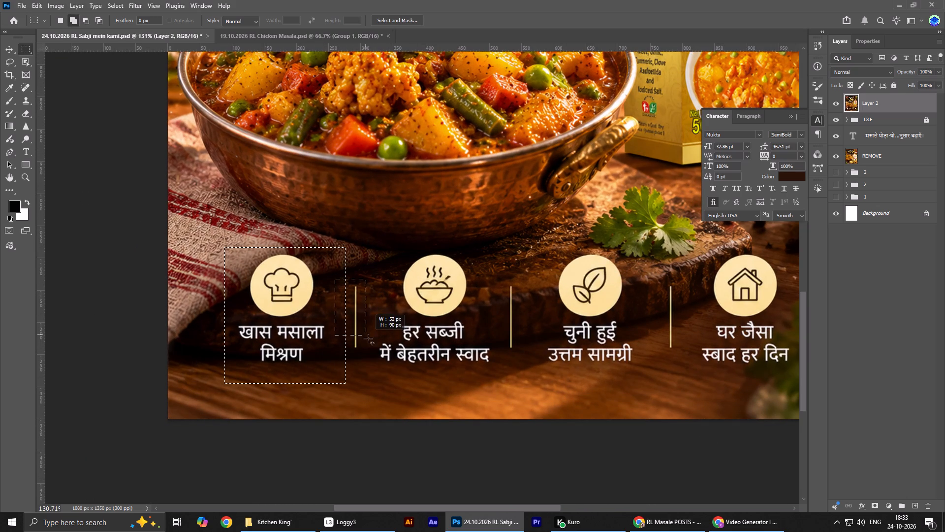
left_click_drag(368, 338, 366, 357)
left_click_drag(360, 275, 493, 364)
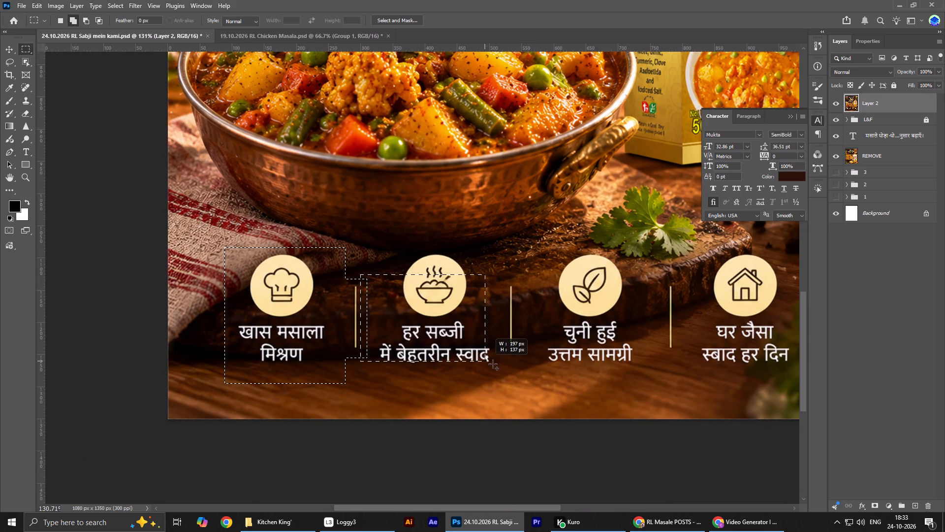
left_click_drag(493, 364, 518, 366)
left_click_drag(388, 254, 456, 292)
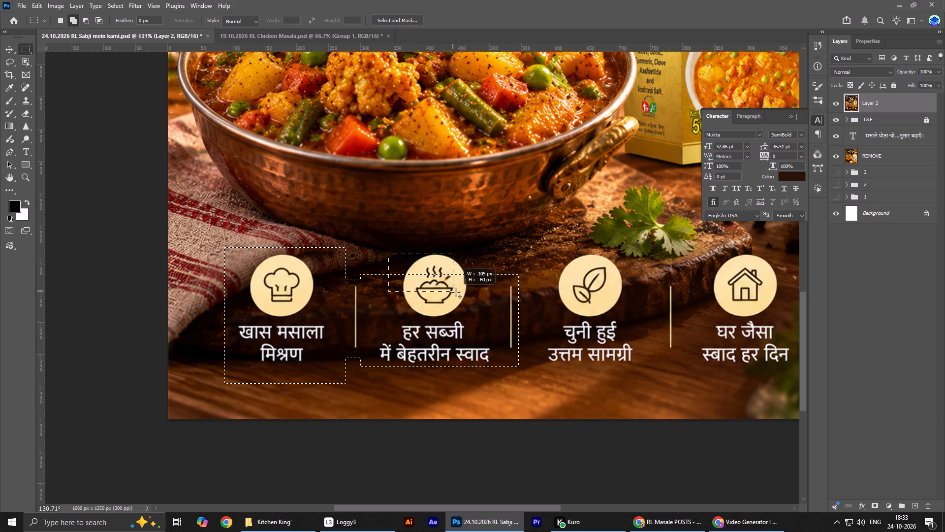
left_click_drag(456, 292, 468, 294)
Extend the selection over the leaf and house icons, their captions and the divider between them.
left_click_drag(517, 280, 658, 367)
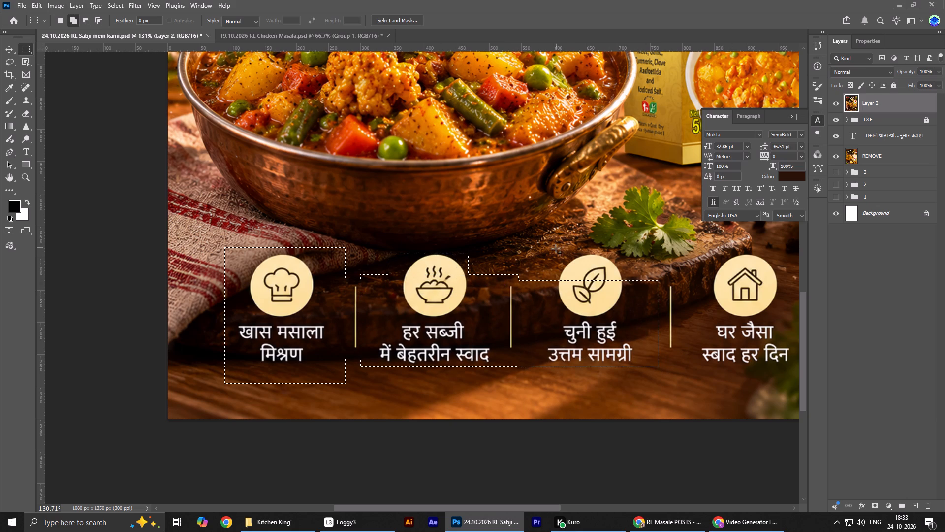
left_click_drag(556, 249, 627, 314)
scroll(618, 348, "down", 17, "ctrl")
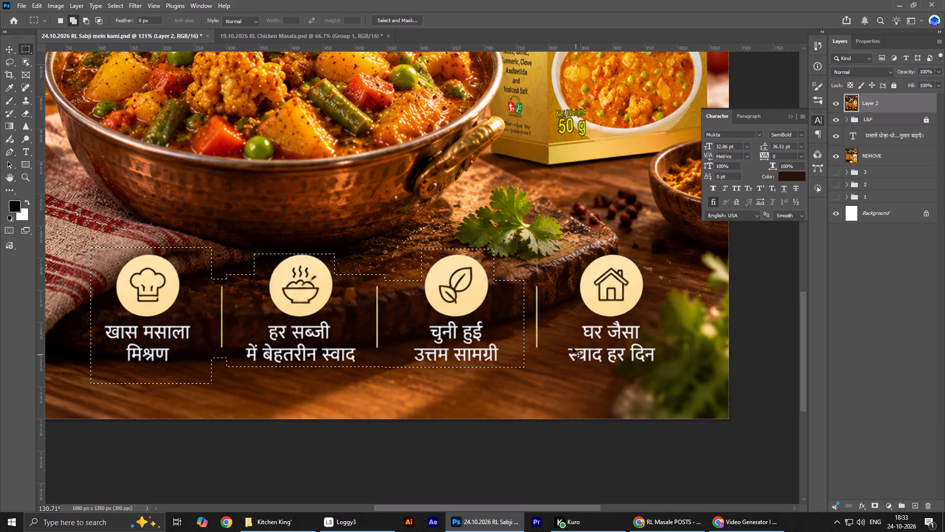
left_click_drag(519, 279, 669, 365)
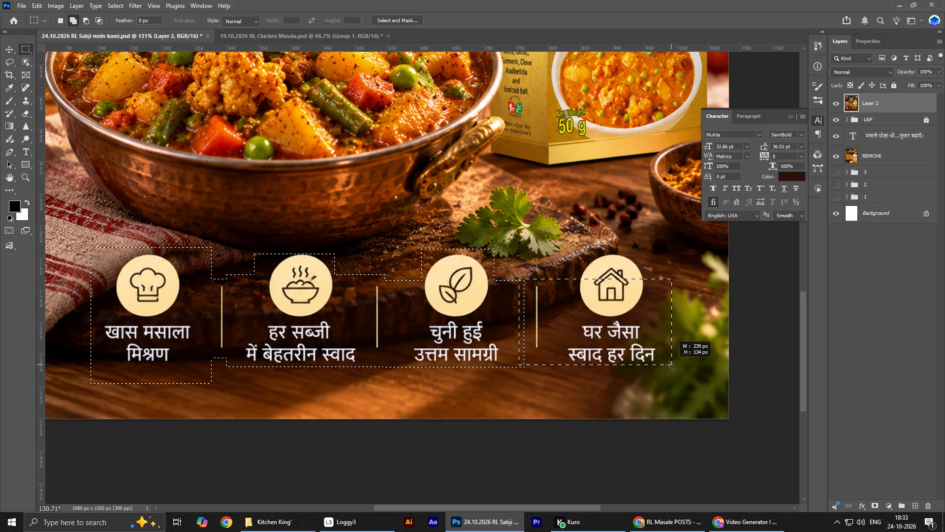
left_click_drag(669, 365, 671, 365)
left_click_drag(574, 253, 651, 305)
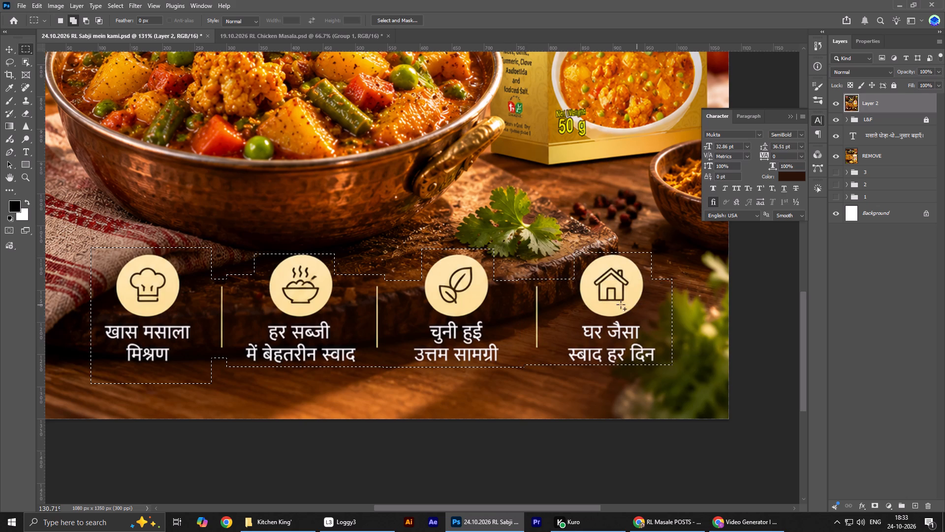
Run Generative Fill on the selected areas with the prompt "REMOVE".
scroll(613, 307, "down", 10, "alt")
right_click(582, 337)
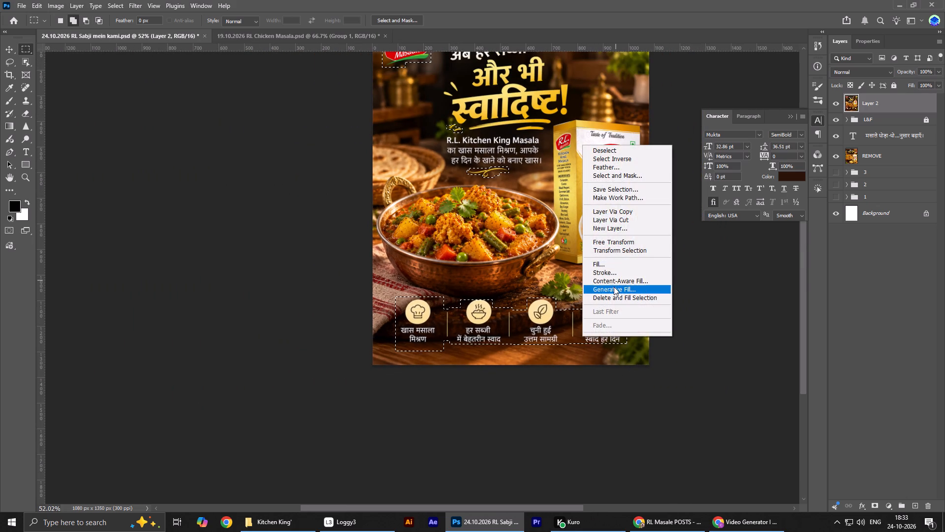
left_click(614, 287)
type("REMOVE")
key("Return")
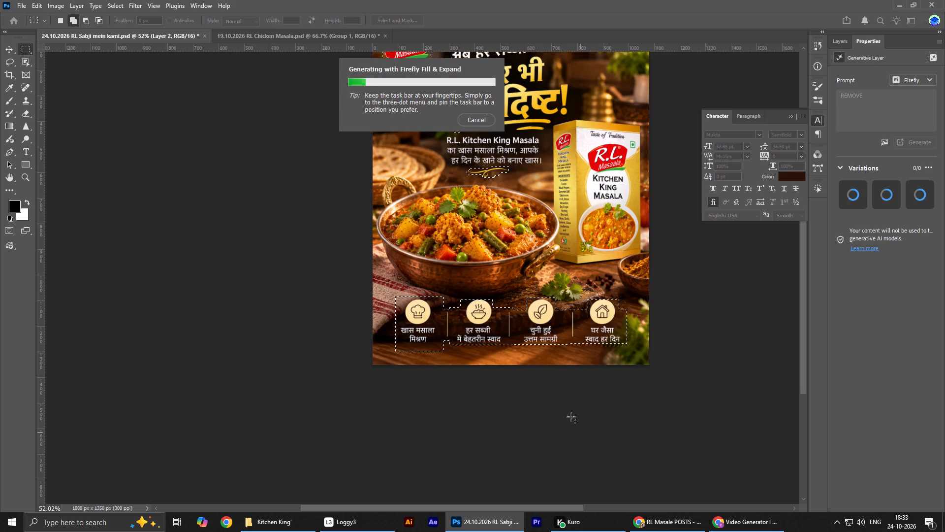
scroll(568, 409, "up", 3)
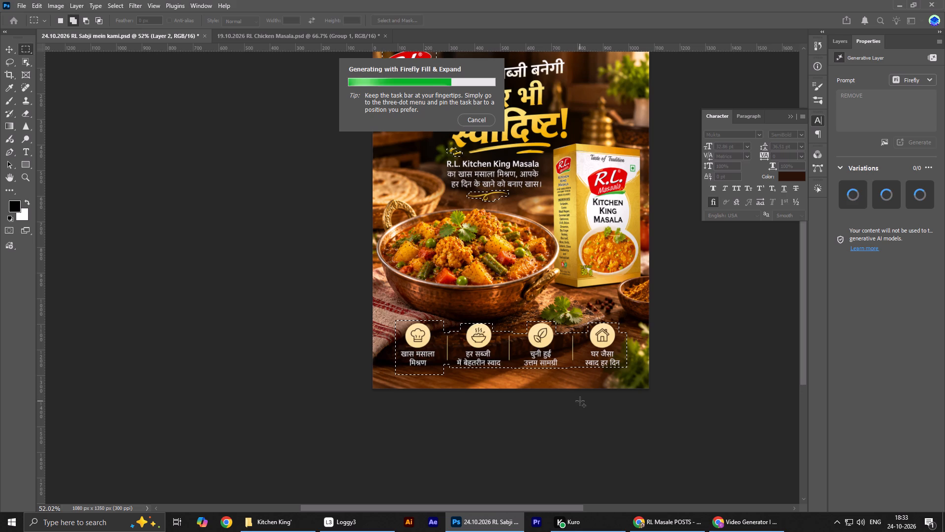
scroll(535, 397, "up", 8)
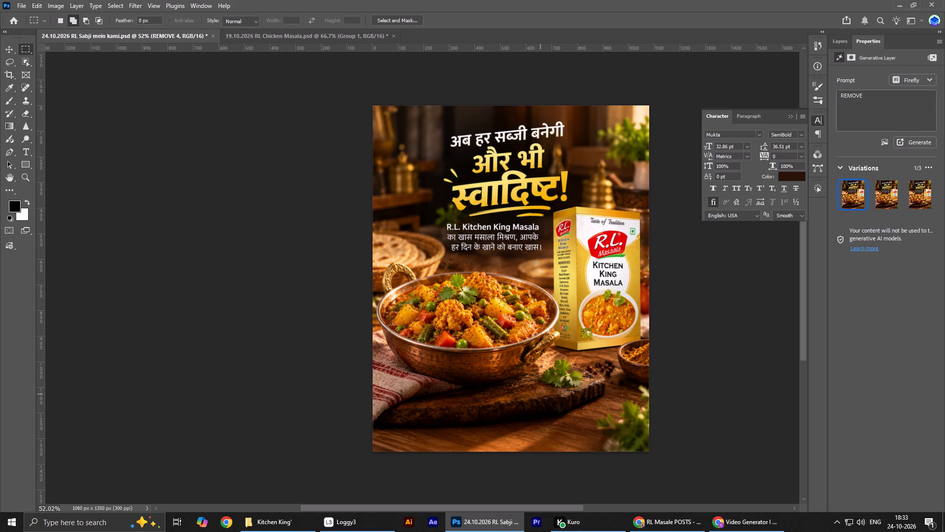
Merge the generated REMOVE 4 layer with Layer 2, the pasted slide image beneath it.
left_click(840, 44)
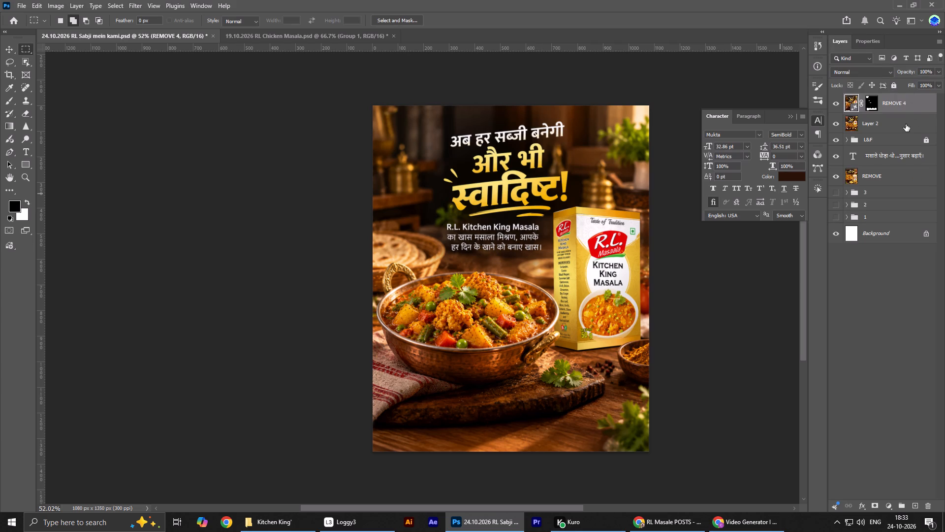
left_click(903, 124, "shift")
key("ctrl+e")
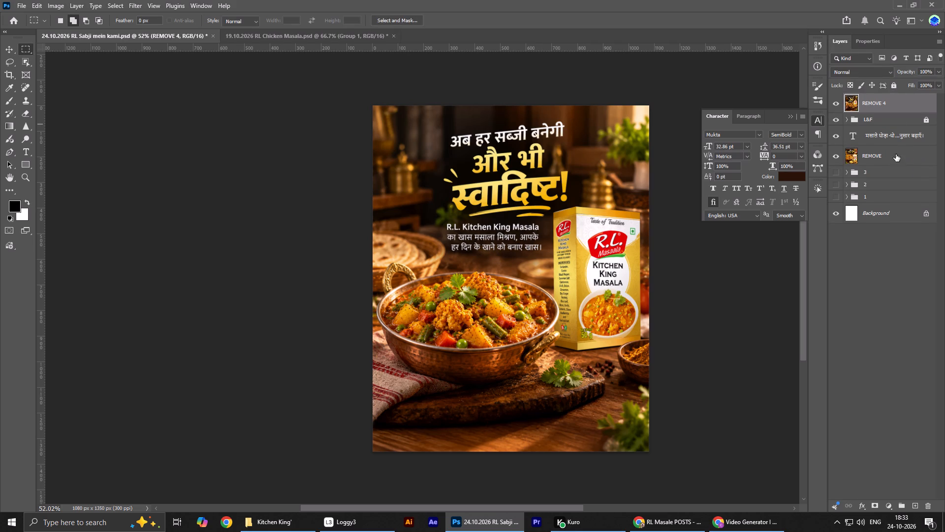
Group the previous slide's REMOVE image layer with its Hindi tip text layer and name the group 4.
left_click(884, 157)
left_click(889, 138, "shift")
key("ctrl+f")
key("ctrl+g")
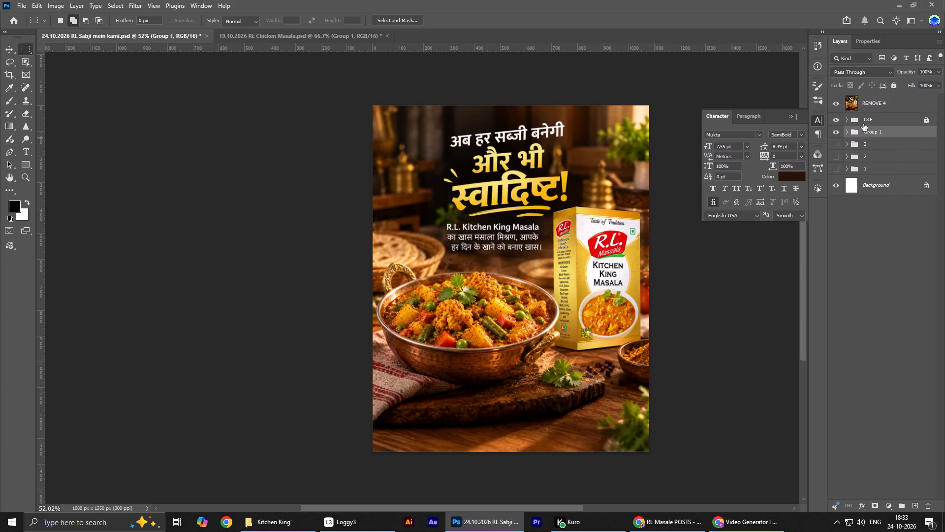
double_click(874, 134)
key("Escape")
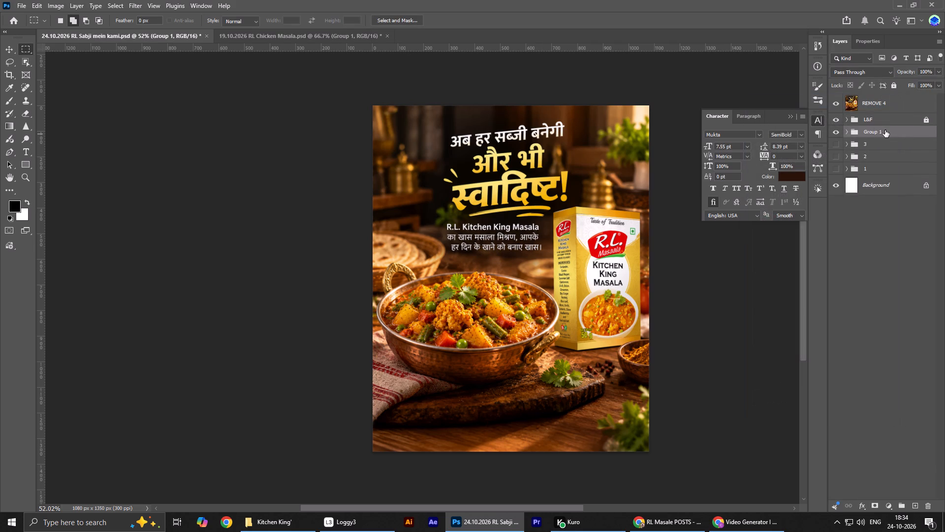
double_click(885, 130)
key("4")
key("Return")
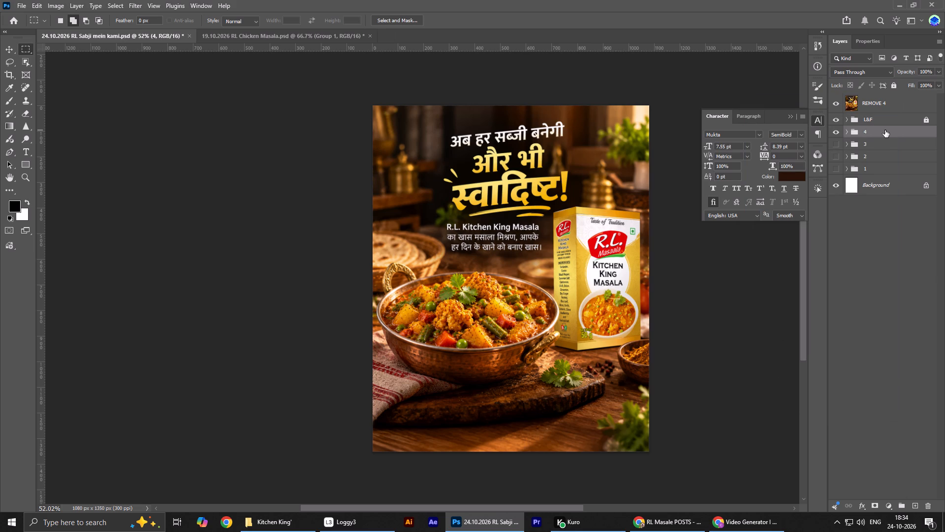
Hide group 4 and move the REMOVE 4 layer directly below the L&F group, leaving REMOVE 4 visible.
left_click(839, 101)
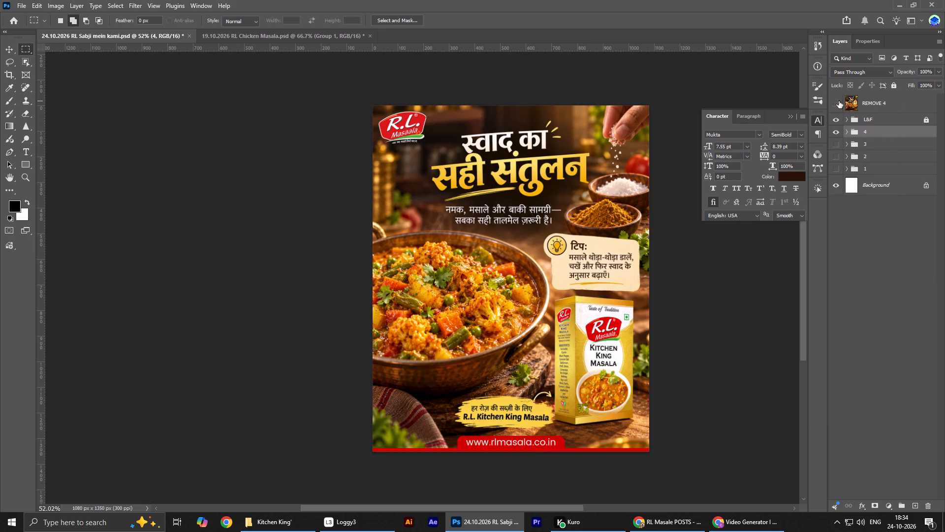
key("ctrl+w")
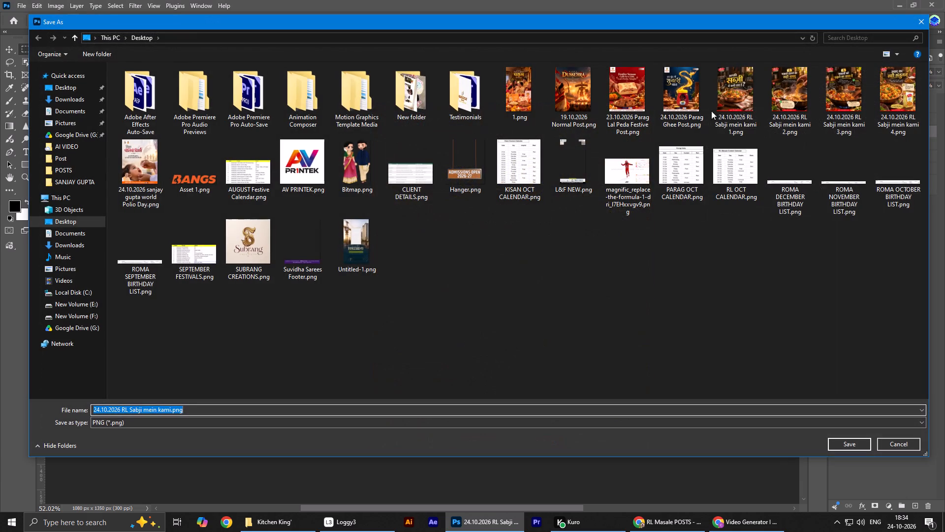
key("Escape")
left_click(838, 133)
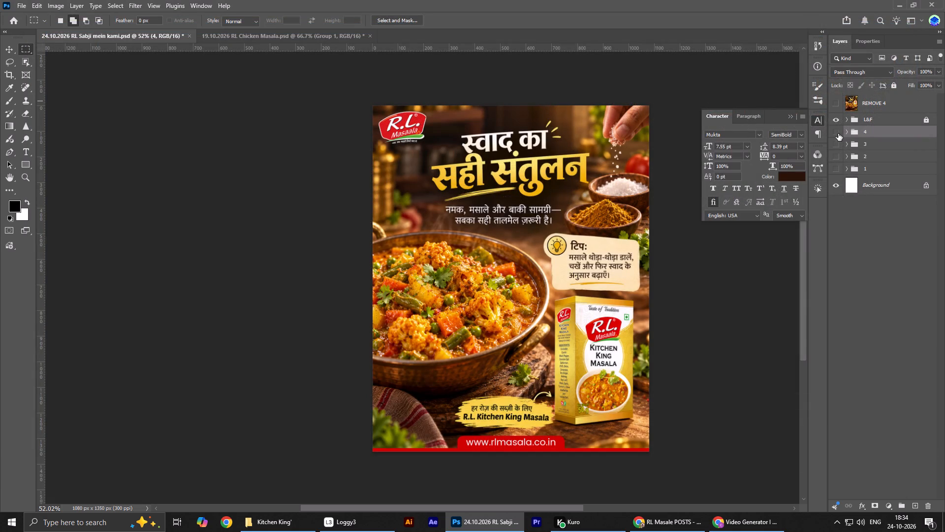
left_click_drag(895, 101, 901, 127)
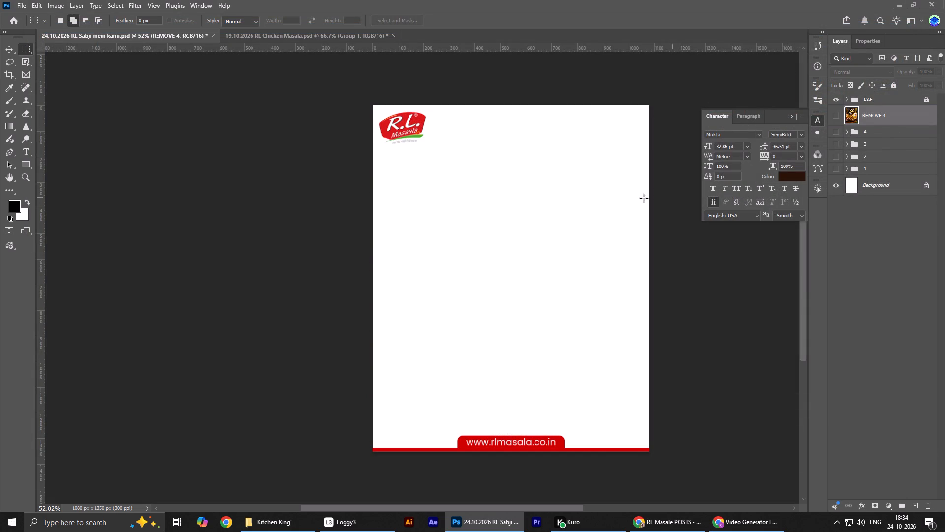
left_click(835, 114)
Fit the finished slide in view and save the carousel document.
key("v")
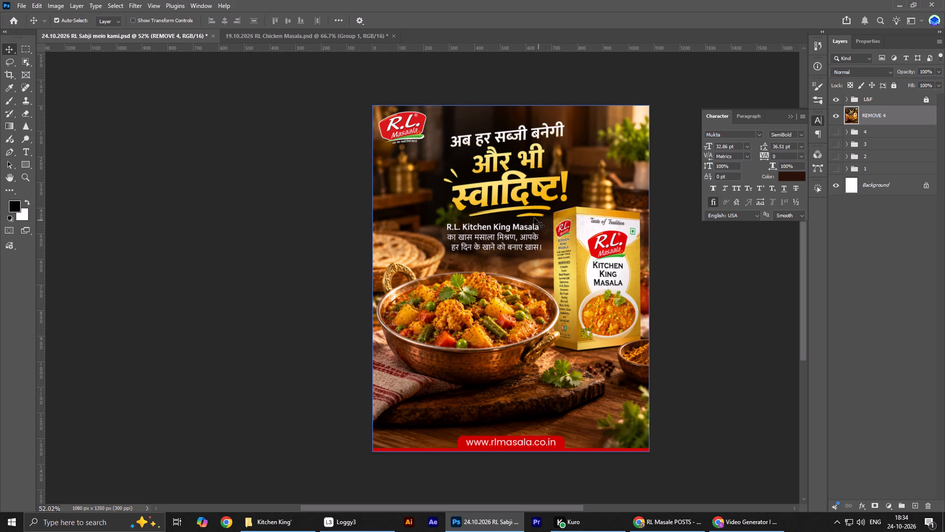
key("ctrl+0")
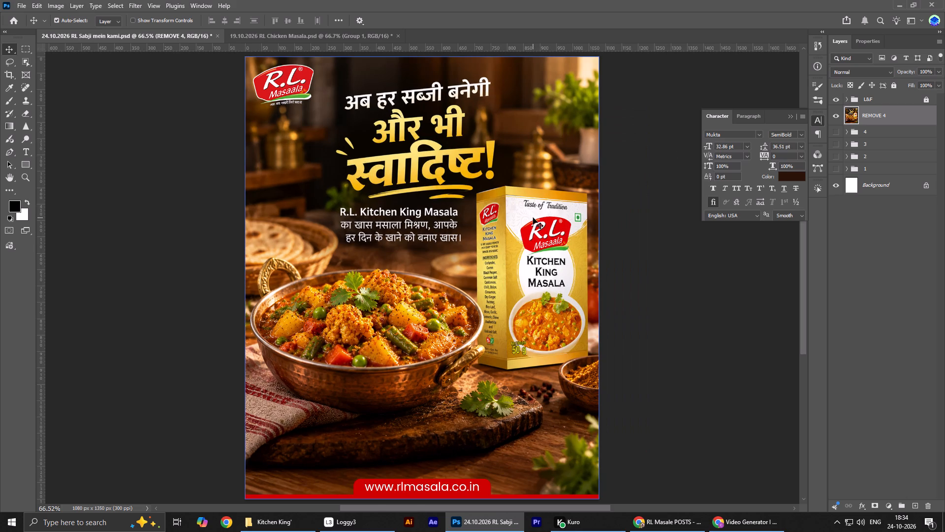
key("ctrl+s")
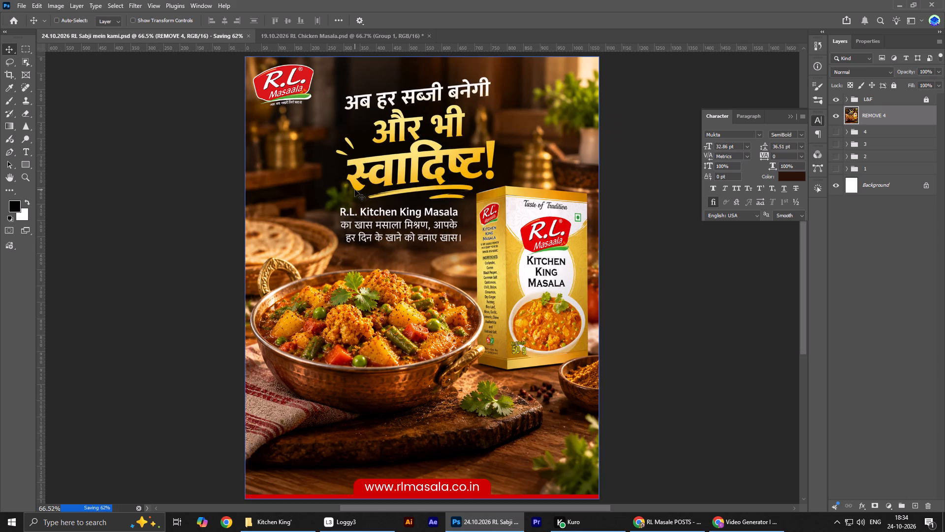
key("ctrl+w")
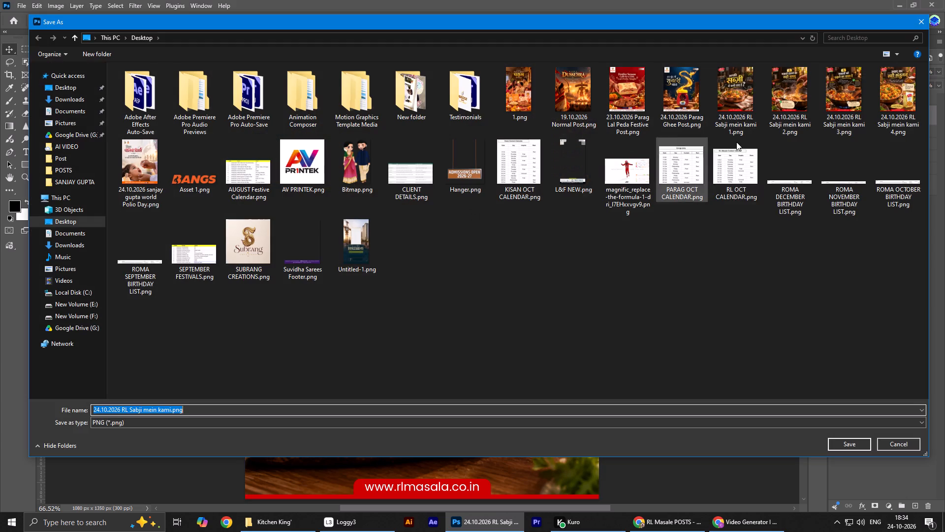
left_click(899, 108)
left_click(174, 412)
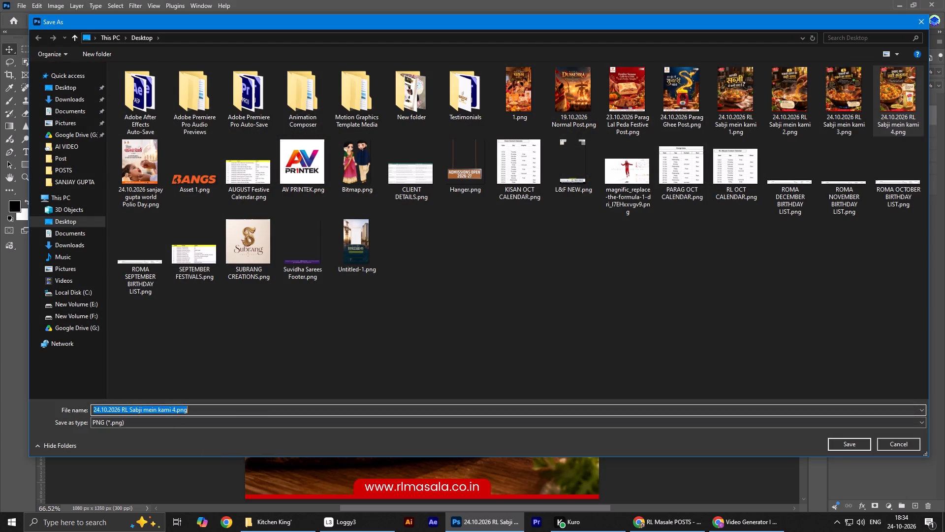
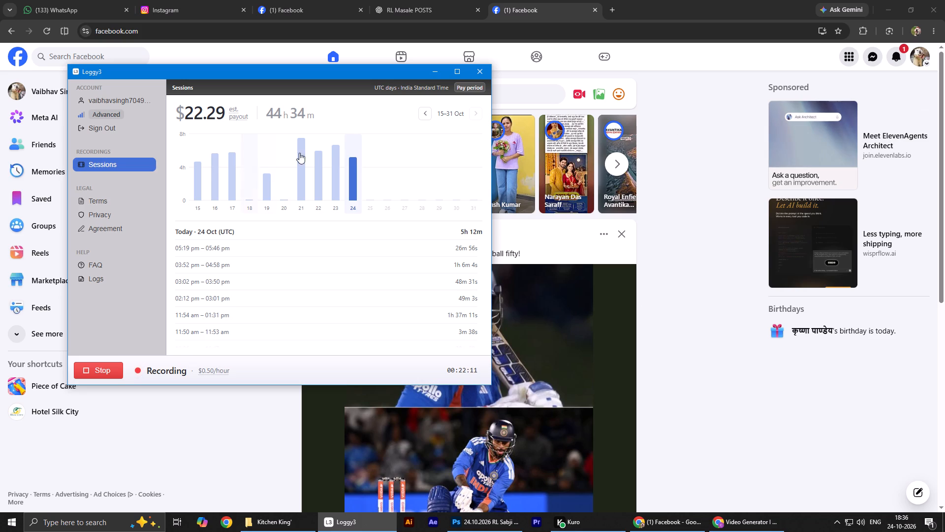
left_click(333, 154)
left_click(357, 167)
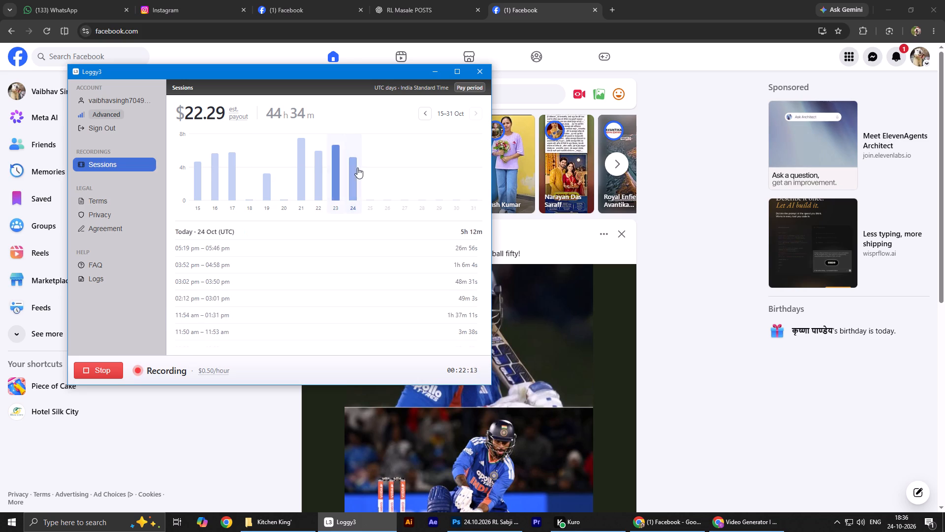
Switch to Chrome and browse the Facebook home feed, looking through its posts, reels and ads.
left_click(665, 188)
scroll(588, 233, "down", 4)
scroll(573, 232, "up", 1)
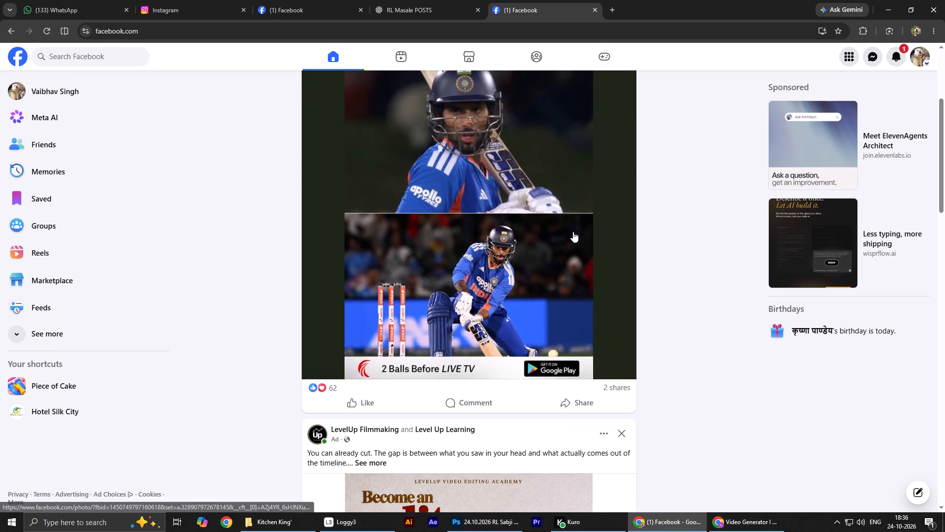
scroll(573, 232, "up", 1)
scroll(573, 232, "down", 10)
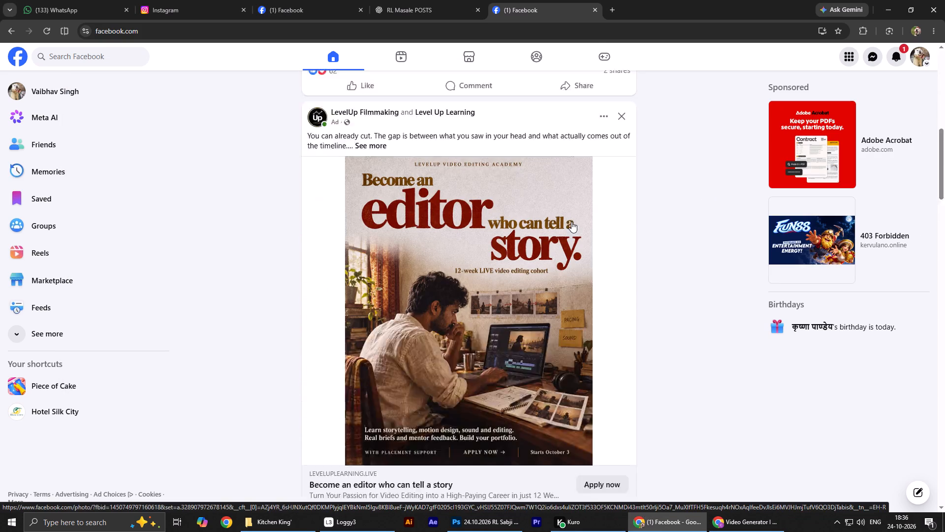
scroll(571, 222, "up", 2)
scroll(571, 222, "down", 11)
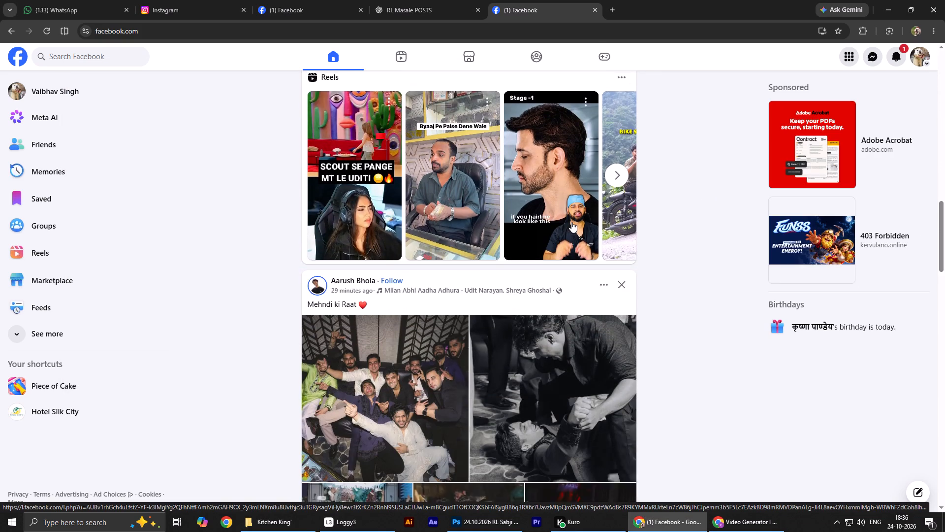
scroll(571, 222, "up", 1)
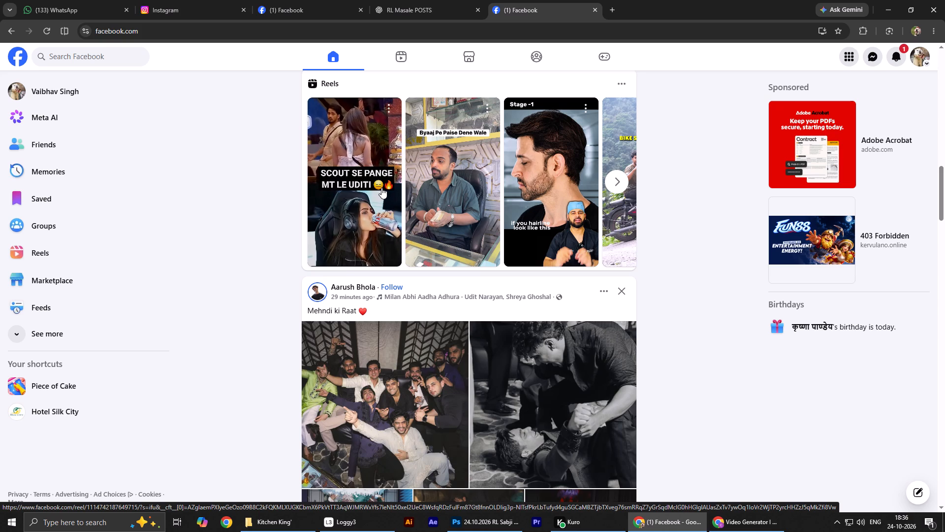
scroll(387, 189, "down", 6)
scroll(391, 194, "up", 2)
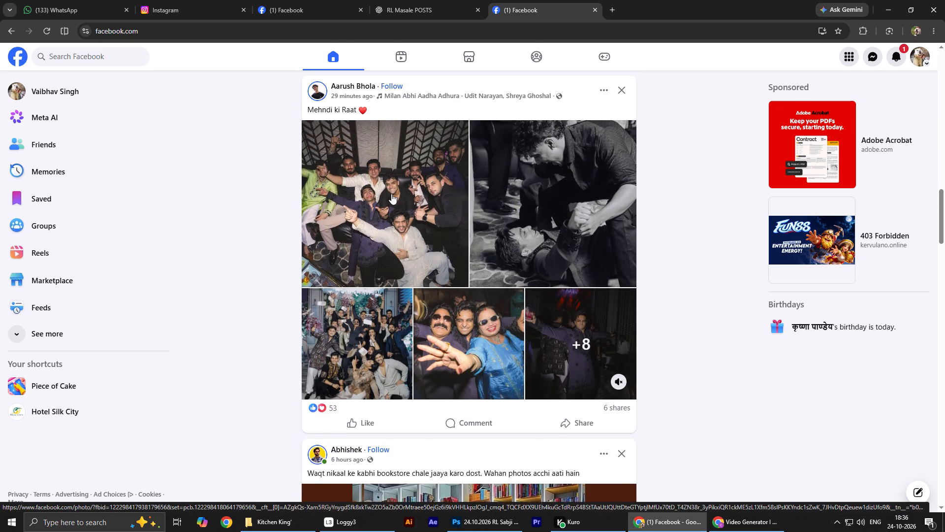
scroll(636, 220, "down", 8)
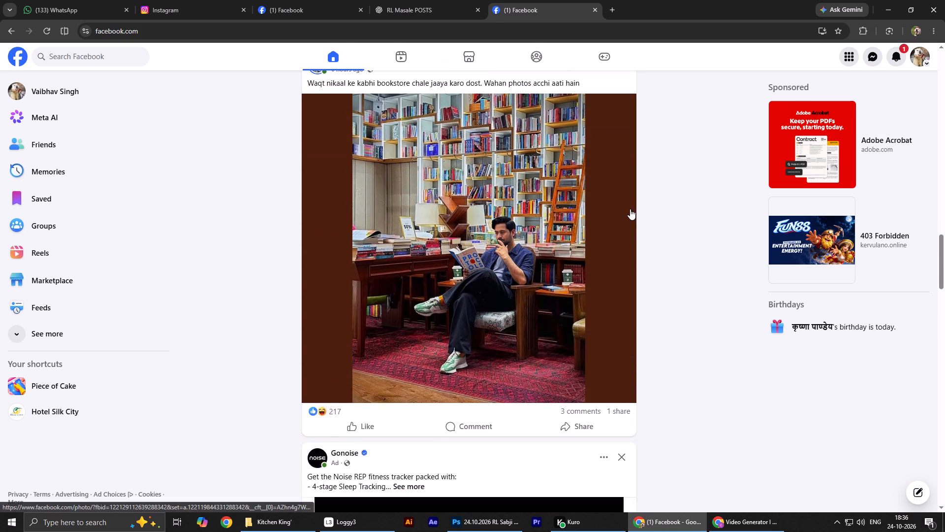
scroll(633, 209, "up", 1)
scroll(633, 209, "down", 13)
scroll(635, 209, "up", 1)
scroll(635, 209, "down", 6)
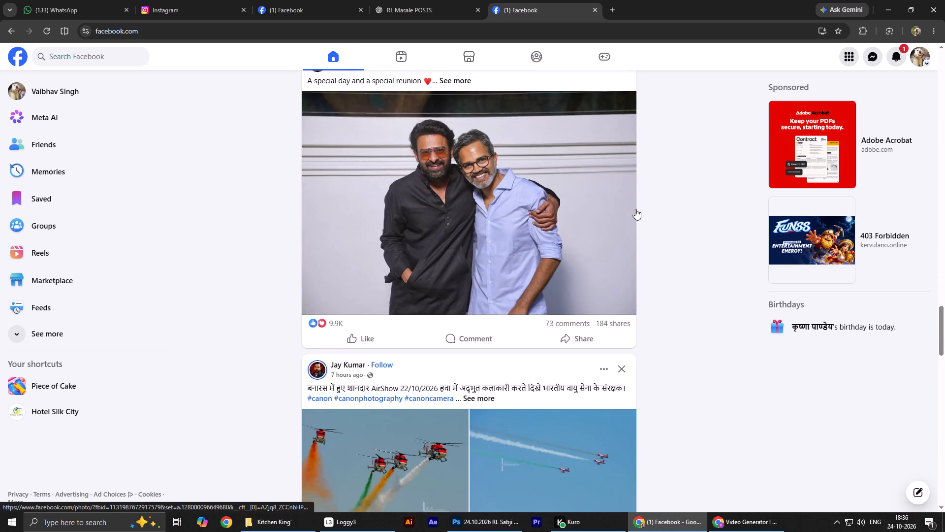
scroll(635, 209, "up", 1)
scroll(635, 209, "down", 5)
scroll(631, 210, "up", 1)
scroll(631, 210, "down", 3)
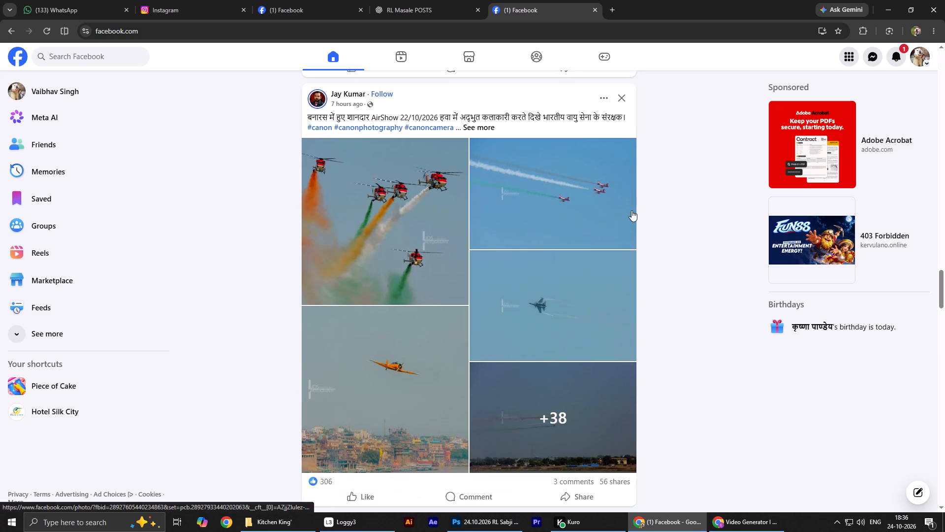
Like the Facebook photo post about the 22/10/2026 AirShow in Banaras.
scroll(631, 210, "down", 7)
scroll(627, 210, "up", 7)
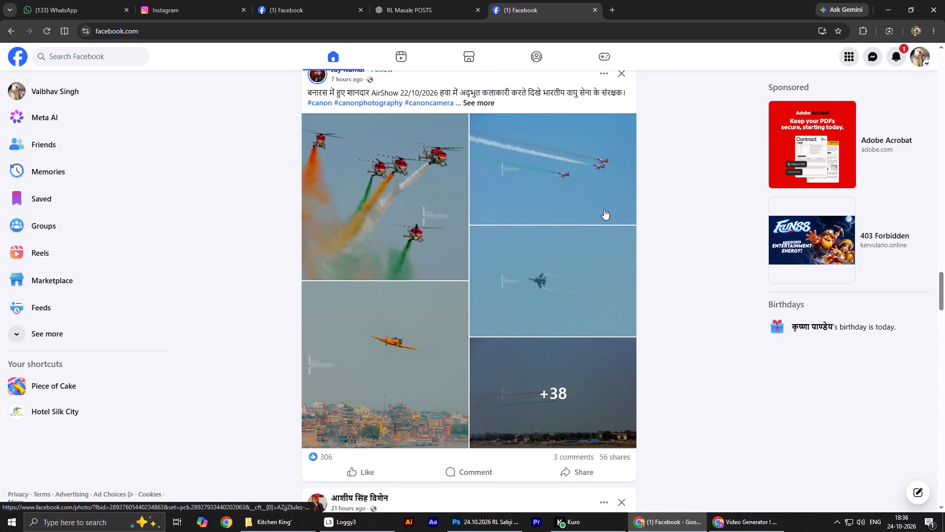
left_click(370, 471)
Browse further down the Facebook home feed past the AirShow post, looking through the posts, videos and stories.
scroll(423, 399, "down", 1)
scroll(423, 399, "up", 2)
scroll(424, 393, "down", 2)
scroll(470, 362, "down", 6)
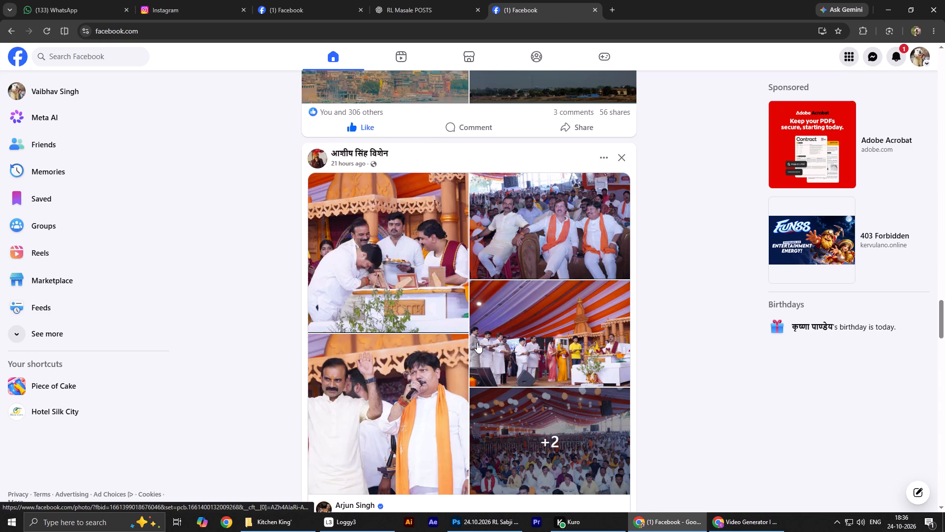
scroll(640, 218, "down", 2)
scroll(639, 213, "up", 1)
scroll(639, 213, "down", 11)
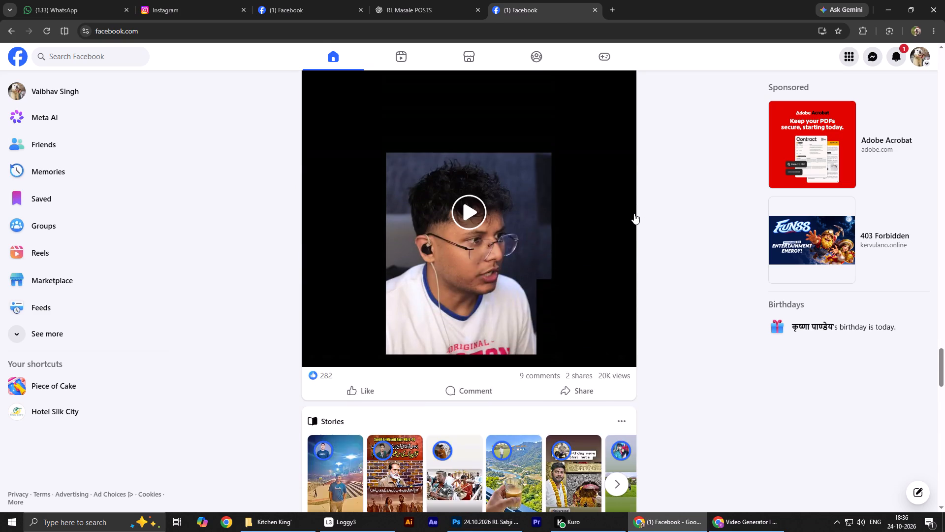
scroll(634, 213, "down", 1)
scroll(634, 213, "up", 4)
scroll(634, 213, "down", 2)
scroll(634, 213, "up", 1)
scroll(634, 213, "down", 6)
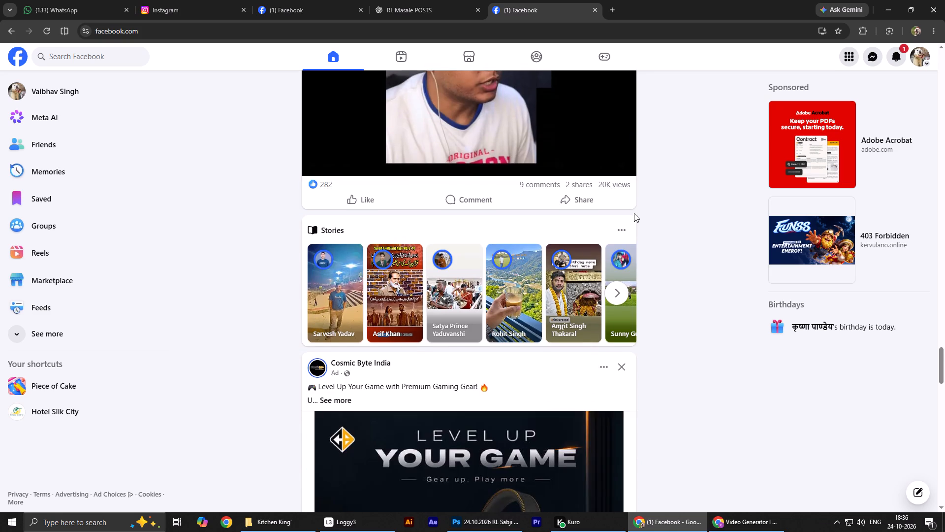
scroll(634, 213, "down", 1)
scroll(634, 213, "up", 8)
scroll(634, 205, "down", 2)
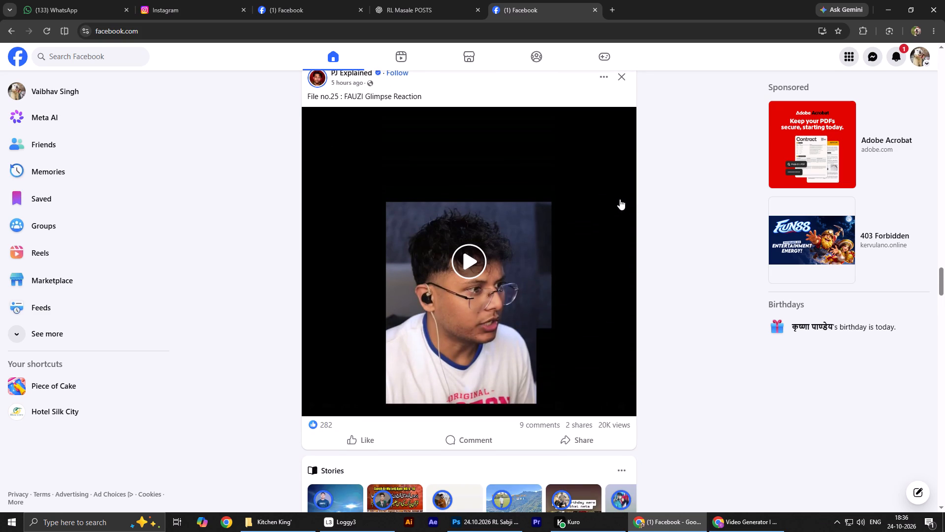
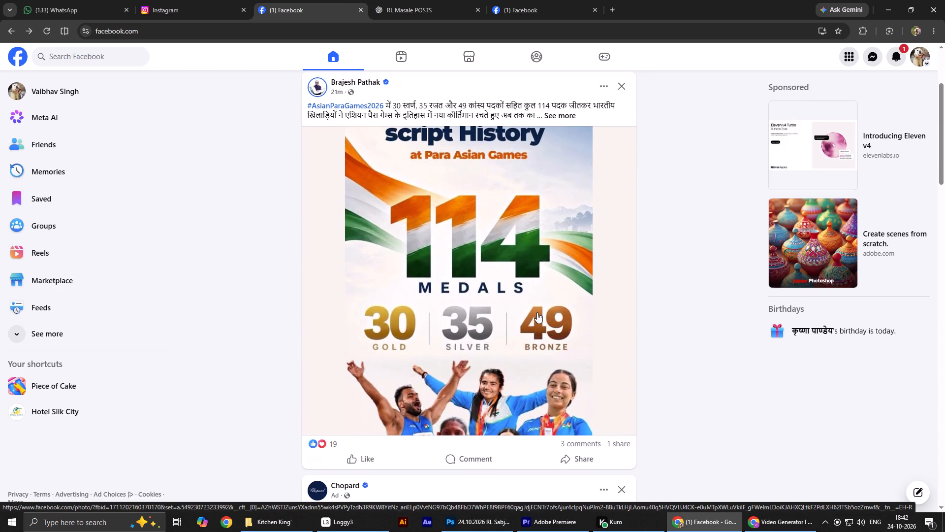
Like the Asian Para Games 2026 post about the 114 medals.
left_click(346, 469)
left_click(349, 462)
Browse the Facebook feed past the Chopard ad, friend suggestions and AMP Exclusive photos as far as the Reels section.
scroll(426, 419, "down", 5)
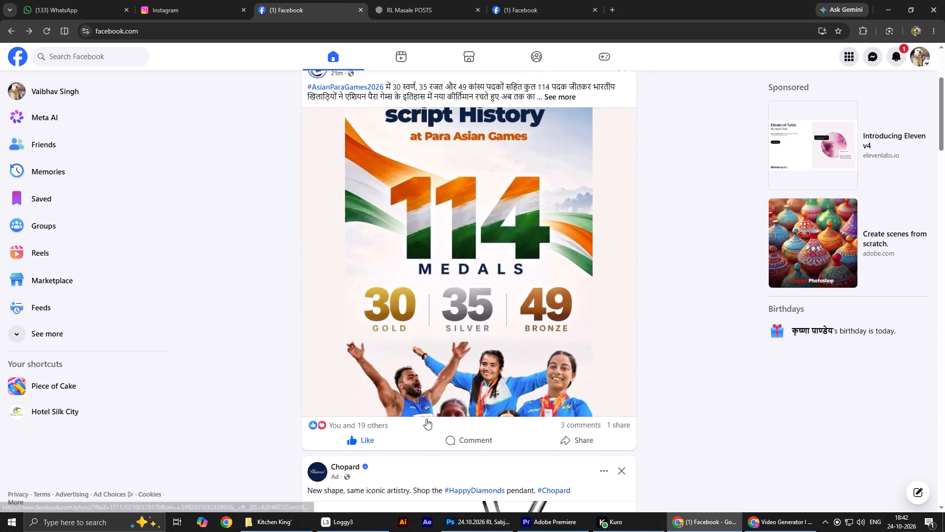
scroll(426, 419, "down", 12)
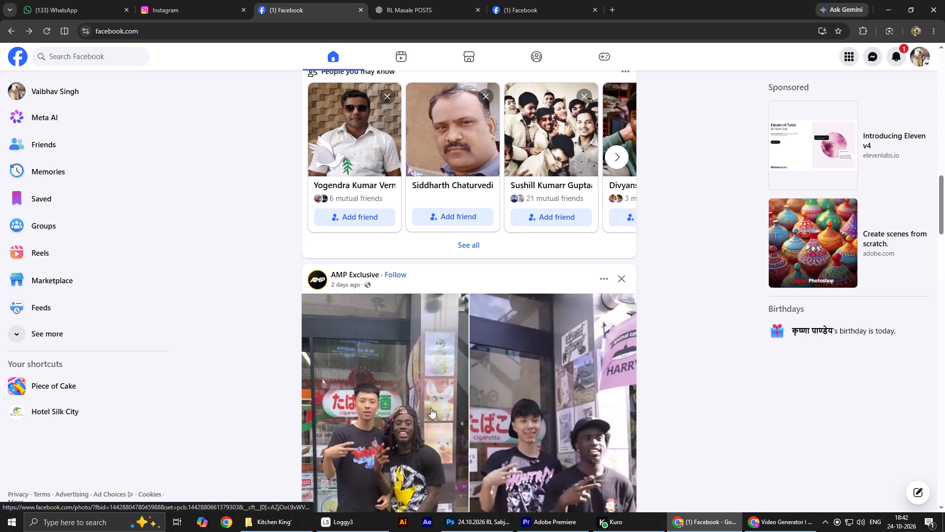
scroll(431, 406, "down", 5)
scroll(431, 406, "up", 2)
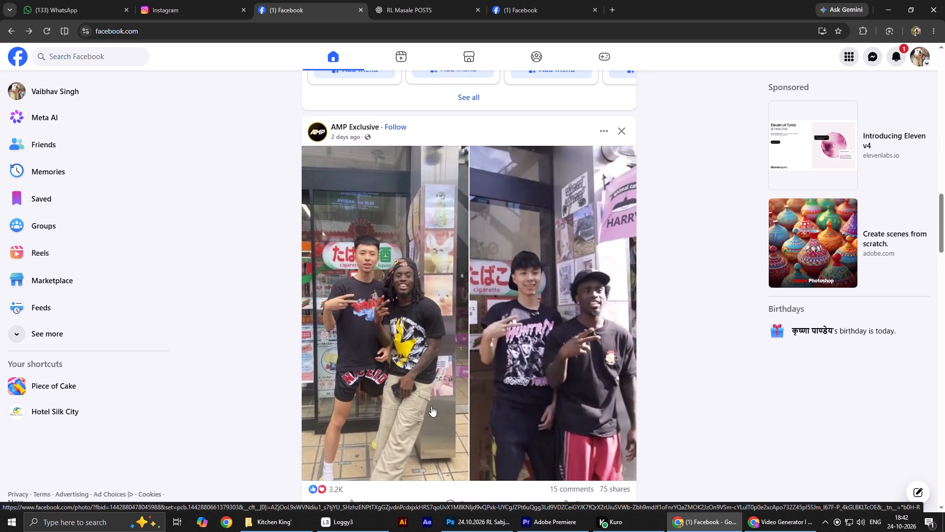
scroll(431, 406, "down", 9)
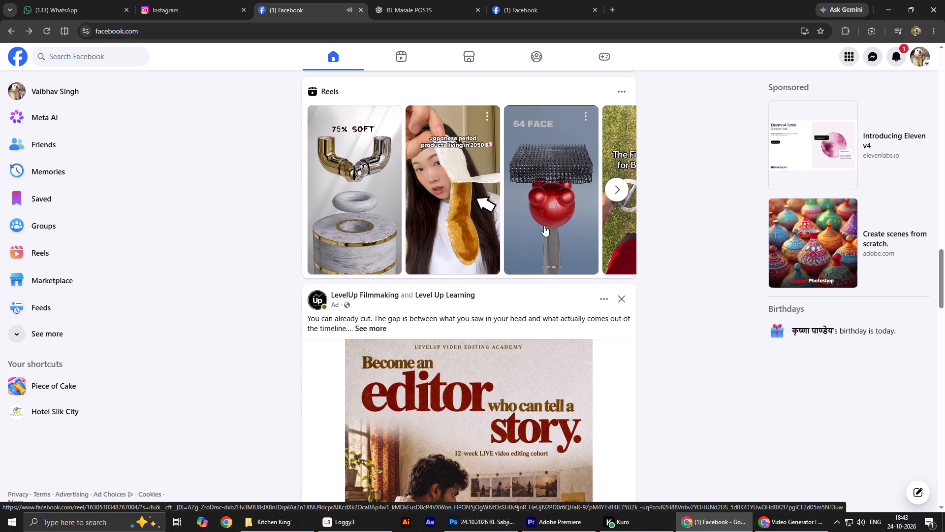
Browse on to the Shreyas Iyer post, view its first photo enlarged, and return to the feed.
scroll(544, 226, "down", 11)
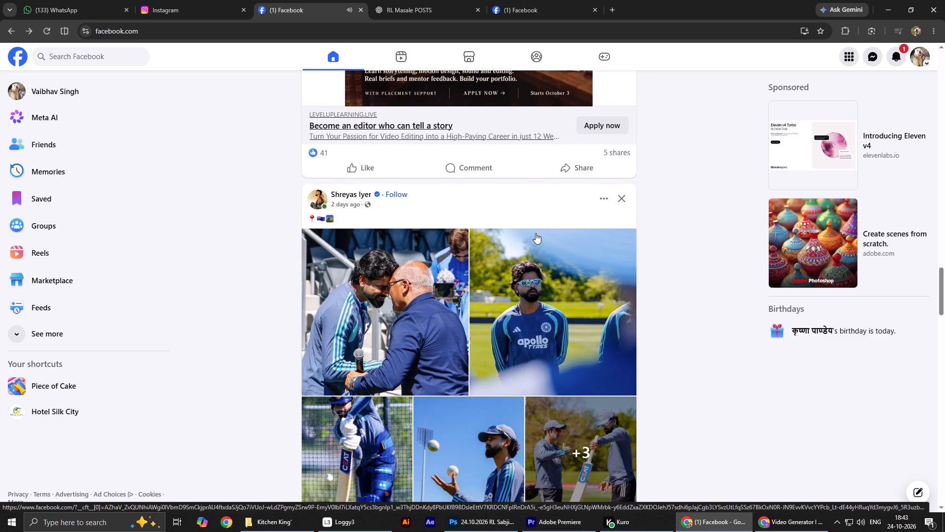
scroll(535, 233, "down", 4)
scroll(497, 232, "up", 2)
left_click(395, 221)
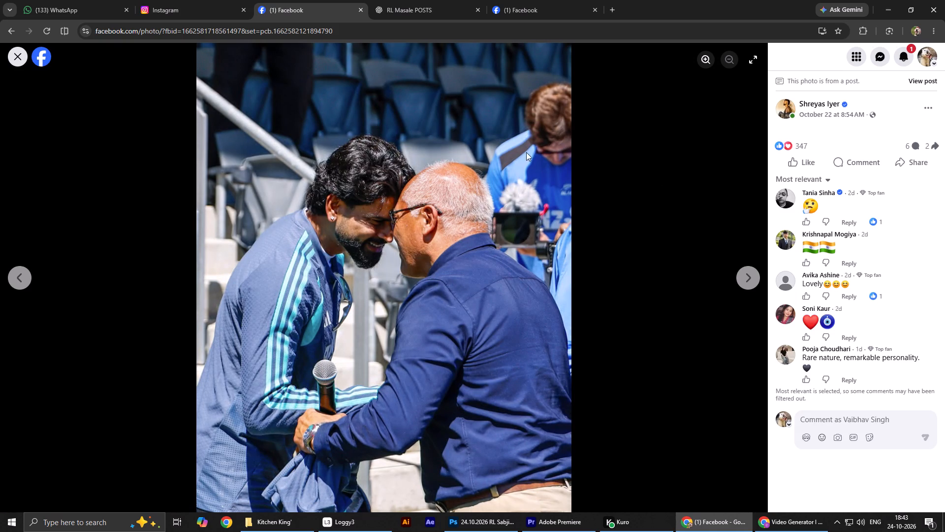
left_click(8, 51)
left_click(20, 54)
Look through the posts after Shreyas Iyer's photos, including the MLA house video from Varanasi and the Nazz "100 Tola" post.
scroll(705, 388, "down", 3)
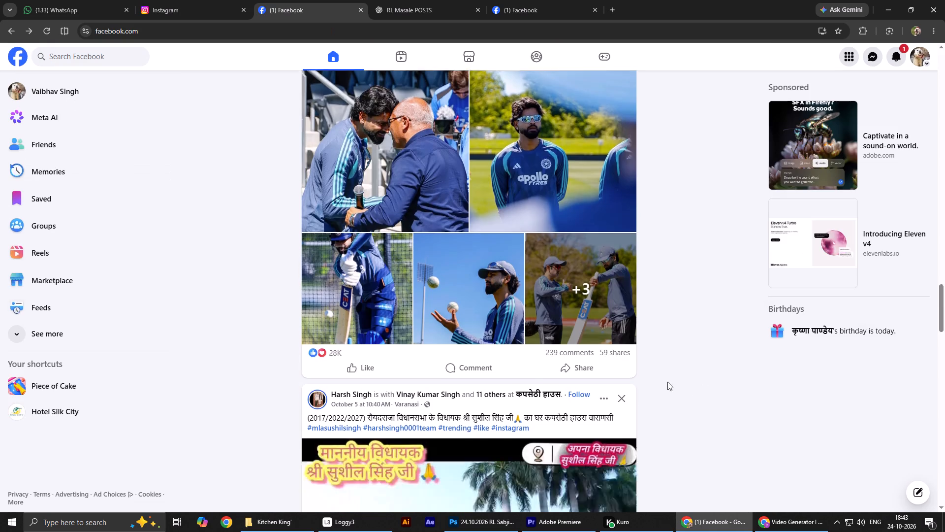
scroll(667, 382, "down", 7)
scroll(550, 322, "up", 3)
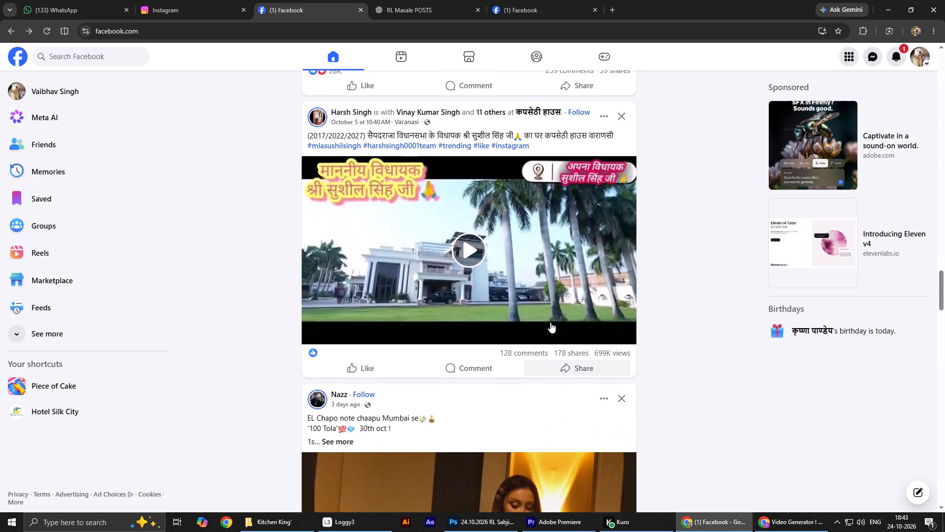
scroll(550, 322, "down", 2)
scroll(550, 322, "up", 2)
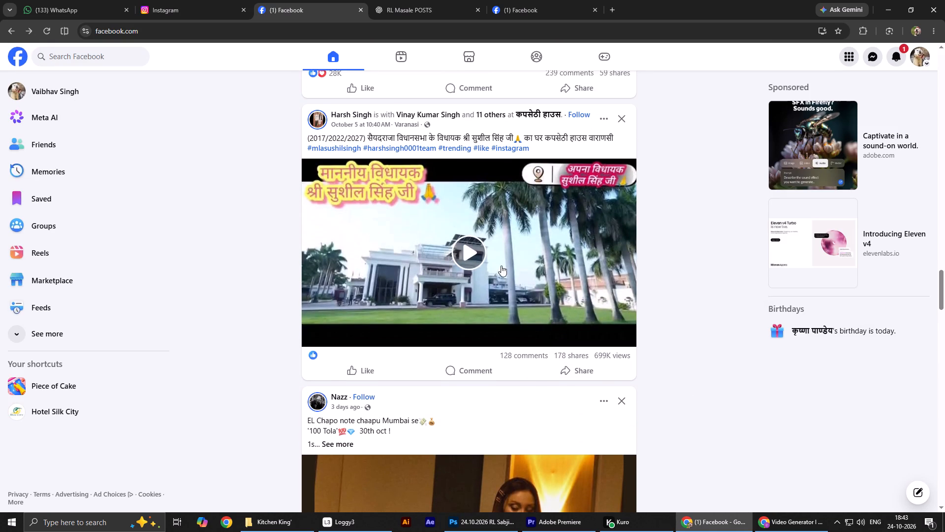
scroll(560, 302, "down", 7)
scroll(554, 305, "up", 1)
scroll(515, 294, "down", 1)
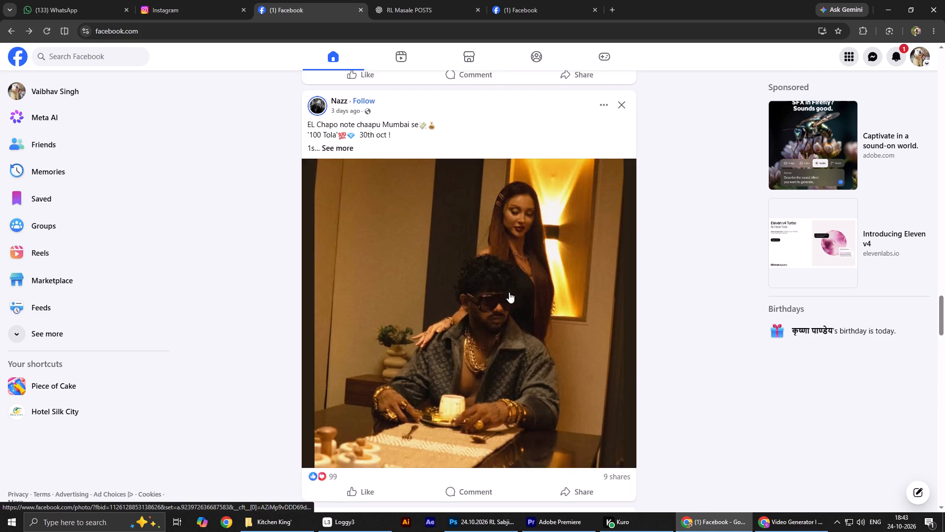
Like Anupam Kher's birthday post for Prabhas.
scroll(509, 292, "down", 1)
scroll(379, 397, "down", 7)
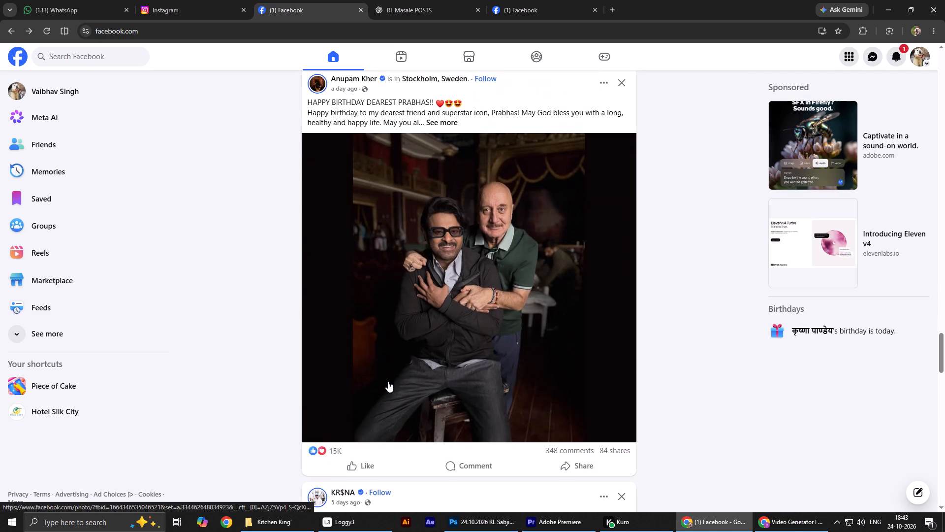
left_click(383, 464)
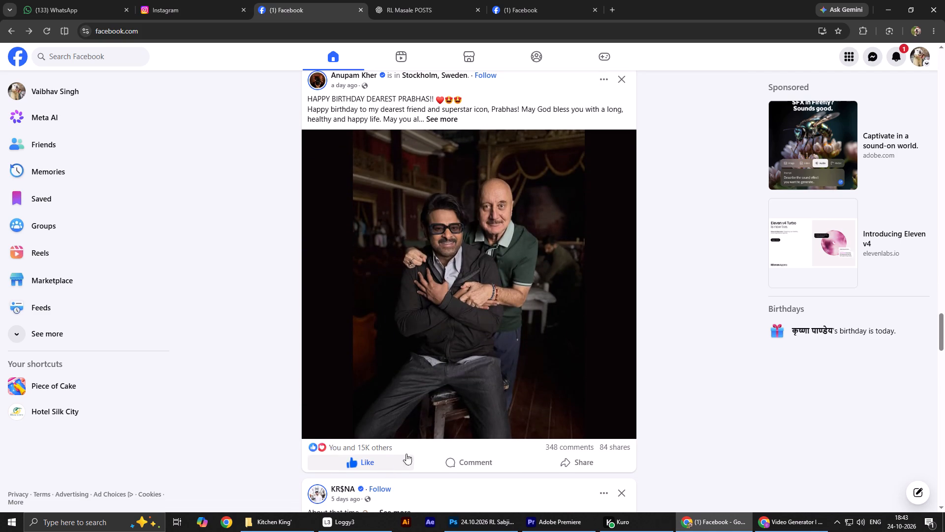
Like the KR$NA photo post captioned "About that time" and look over its pictures.
middle_click(683, 366)
middle_click(681, 354)
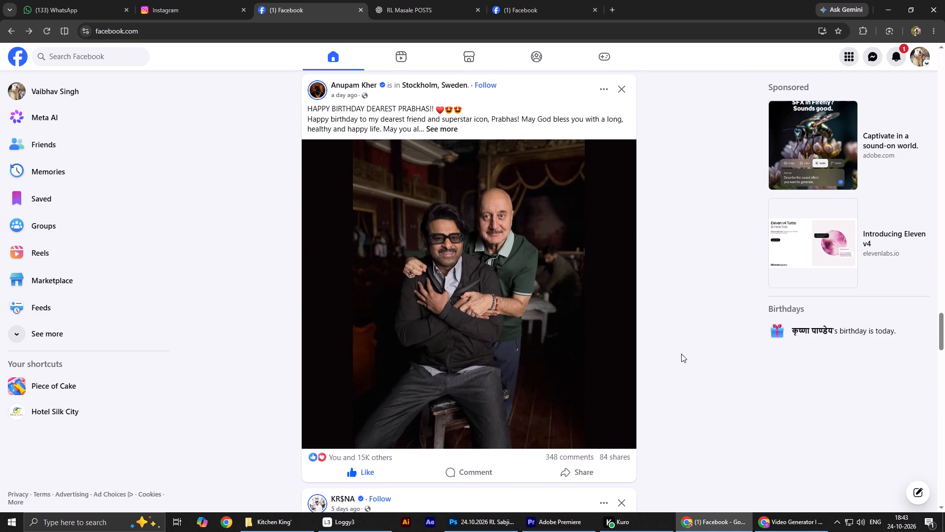
middle_click(681, 354)
middle_click(681, 375)
scroll(669, 377, "down", 4)
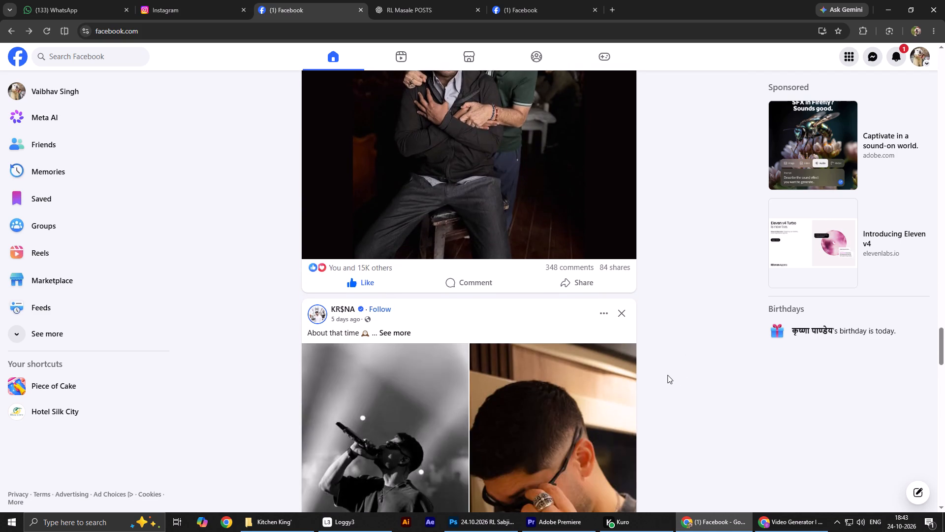
scroll(667, 375, "down", 3)
scroll(407, 362, "down", 4)
left_click(374, 314)
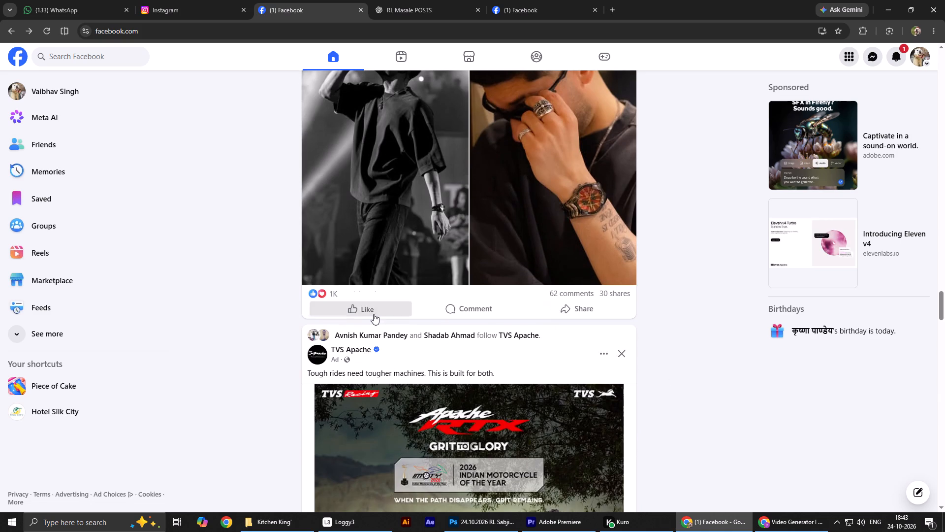
scroll(415, 333, "up", 3)
Like the LoLzzz Gaming video post about the M4 Glacier crate opening.
scroll(447, 351, "down", 20)
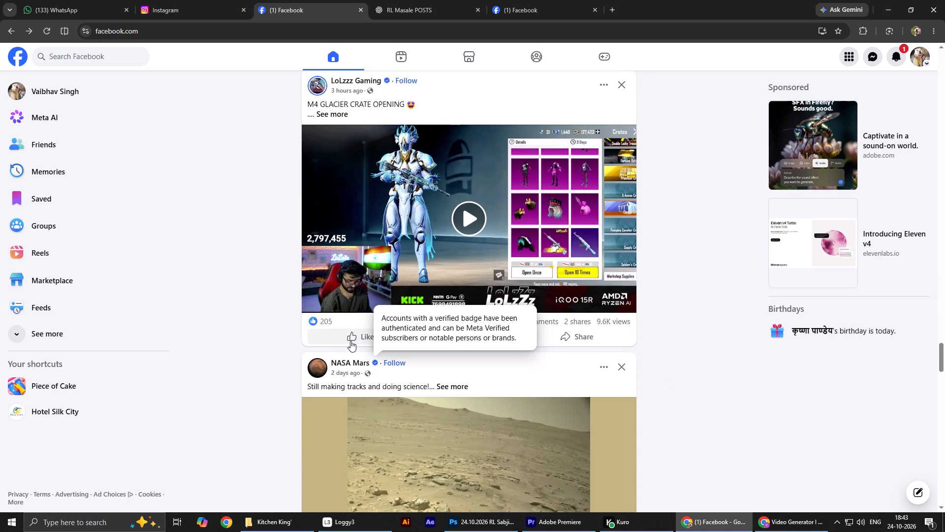
left_click(347, 338)
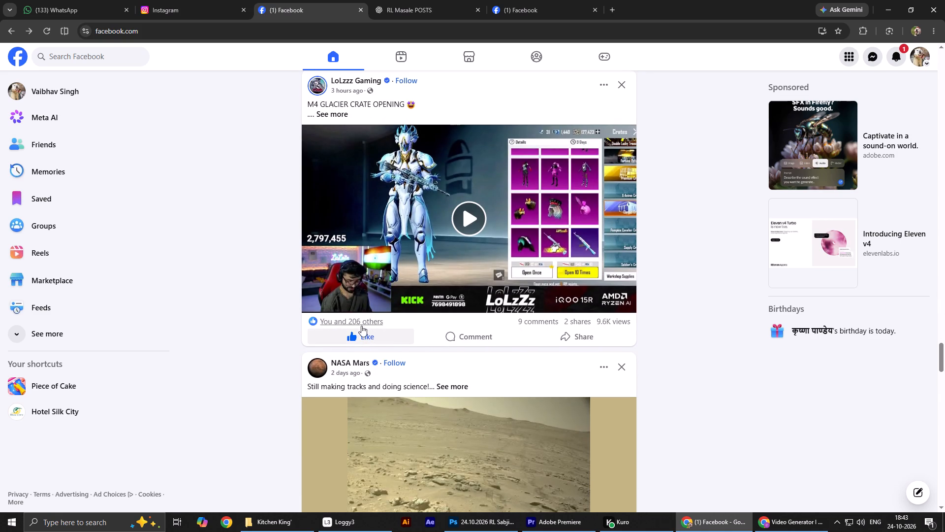
Expand the NASA Mars post about Perseverance and examine its full text and photo.
left_click(454, 384)
scroll(454, 382, "down", 3)
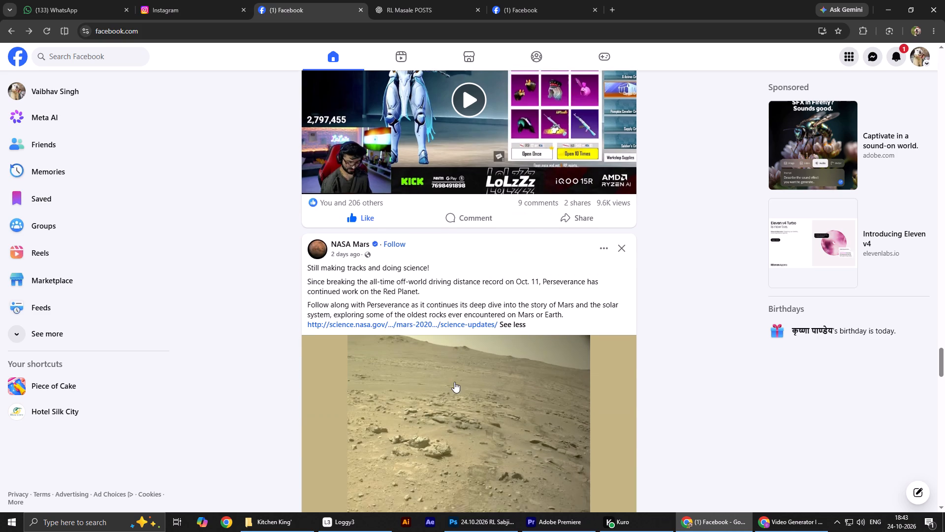
scroll(454, 382, "down", 4)
scroll(457, 380, "up", 2)
scroll(457, 380, "down", 1)
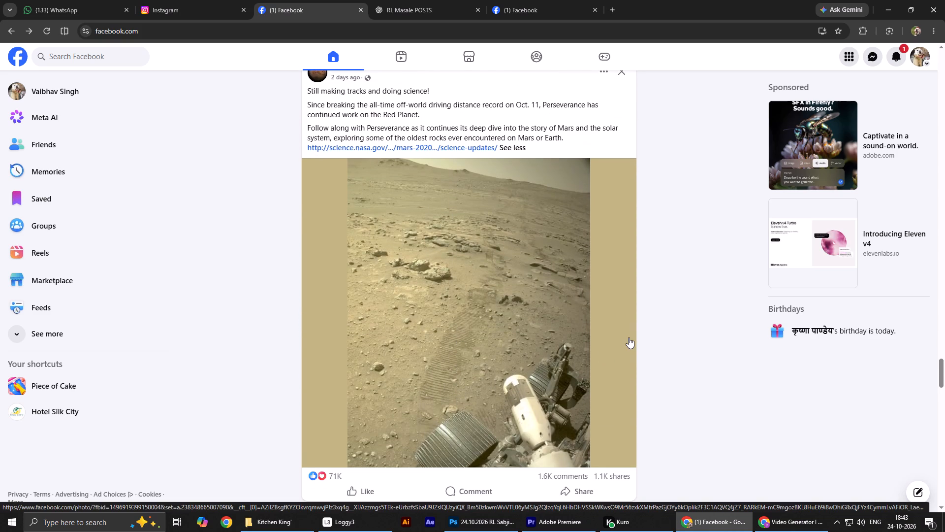
middle_click(677, 310)
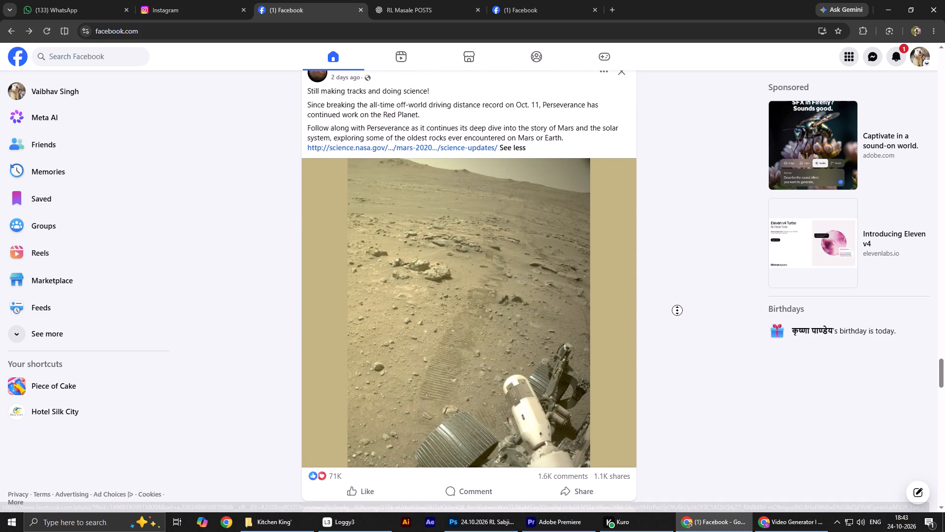
middle_click(677, 297)
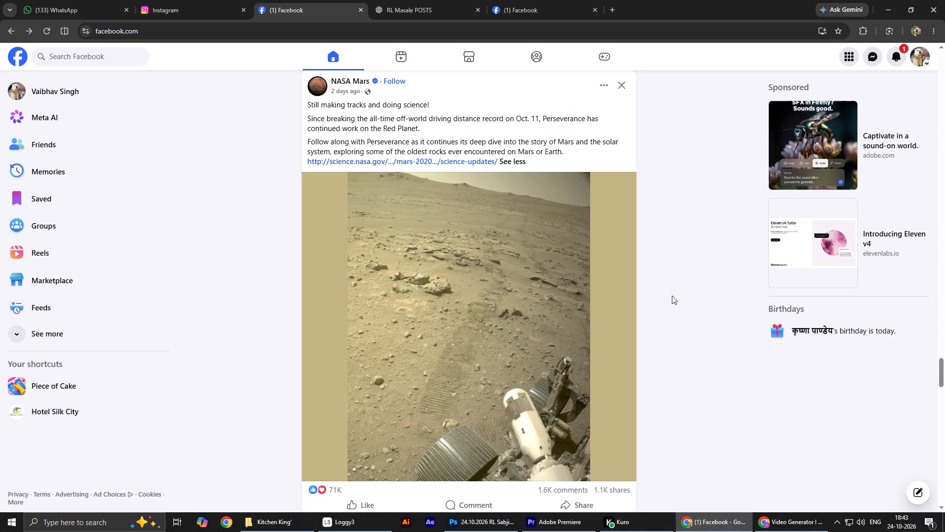
Like the PJ Explained video post about the Avengers Doomsday trailer.
scroll(668, 296, "down", 9)
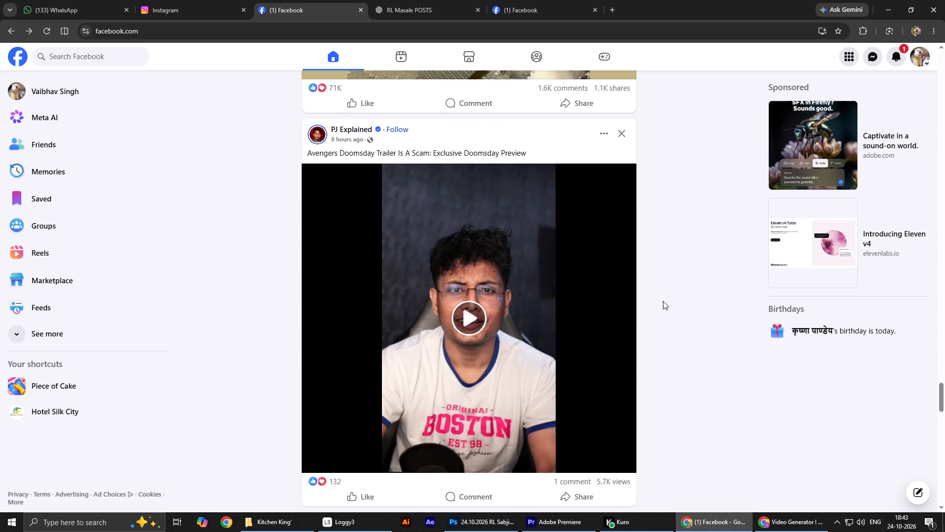
left_click(354, 449)
Like the "Bhai ka sagan" photo post from Seven Seas Banquet and look over its pictures.
scroll(426, 421, "down", 5)
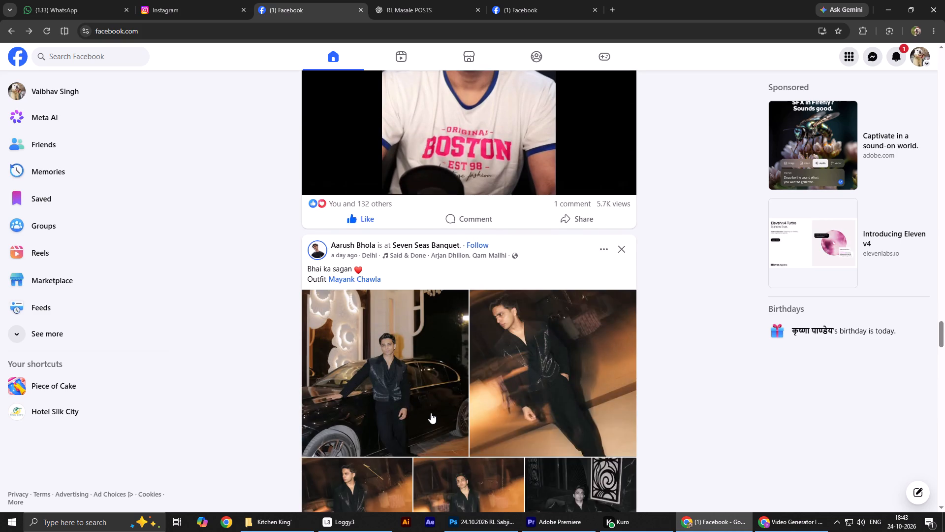
scroll(431, 413, "down", 4)
scroll(433, 413, "up", 2)
scroll(433, 413, "down", 2)
scroll(433, 413, "up", 1)
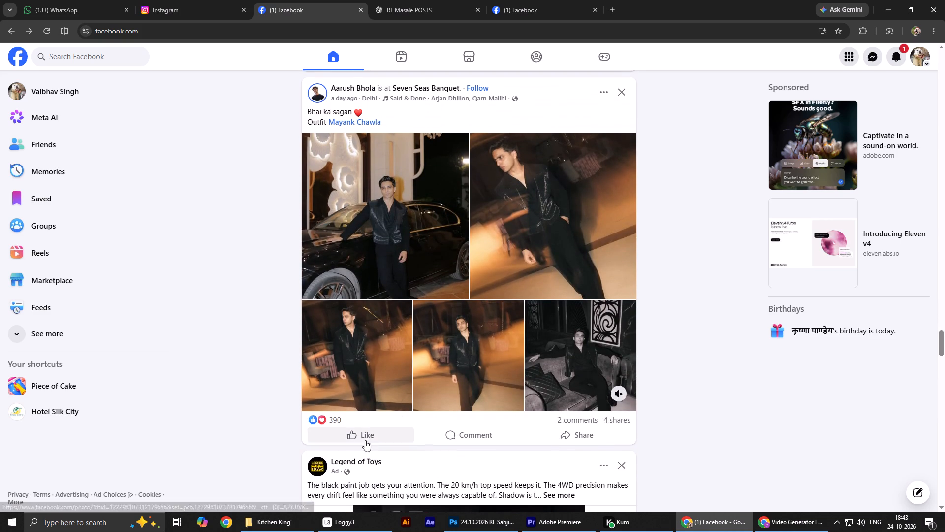
left_click(365, 440)
scroll(404, 420, "up", 1)
scroll(406, 420, "down", 1)
scroll(406, 420, "up", 1)
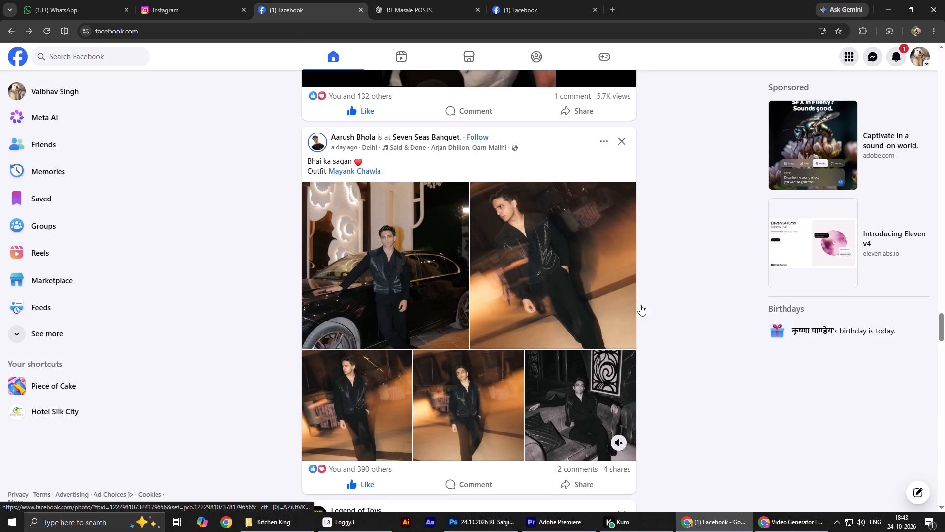
middle_click_drag(661, 248, 661, 255)
middle_click(675, 262)
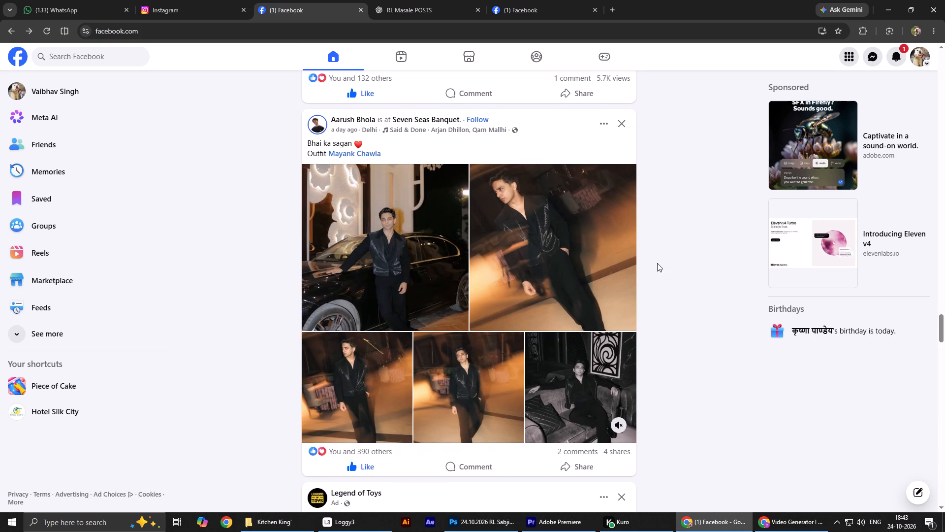